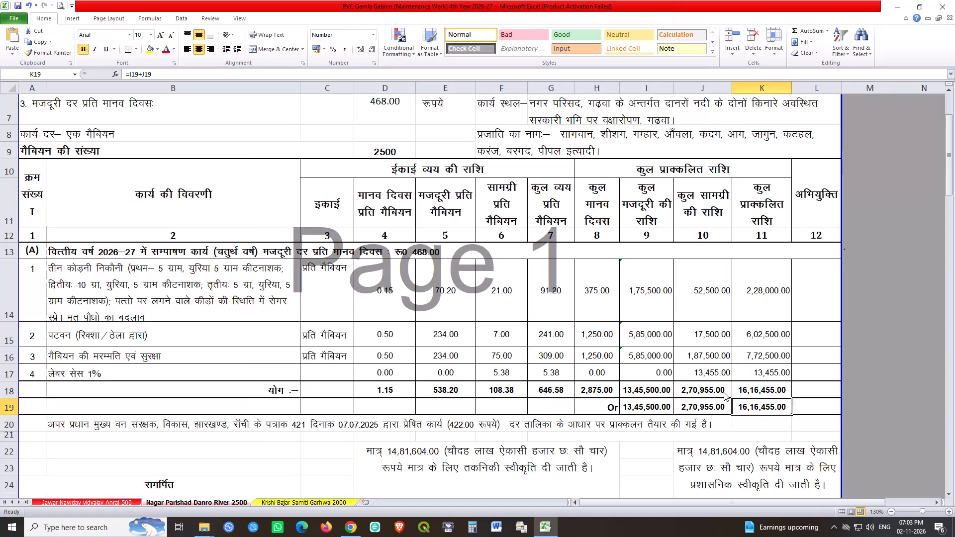
Switch to Calculator and divide 1615000 by 3000, multiplying the quotient by 2500.
key("Escape")
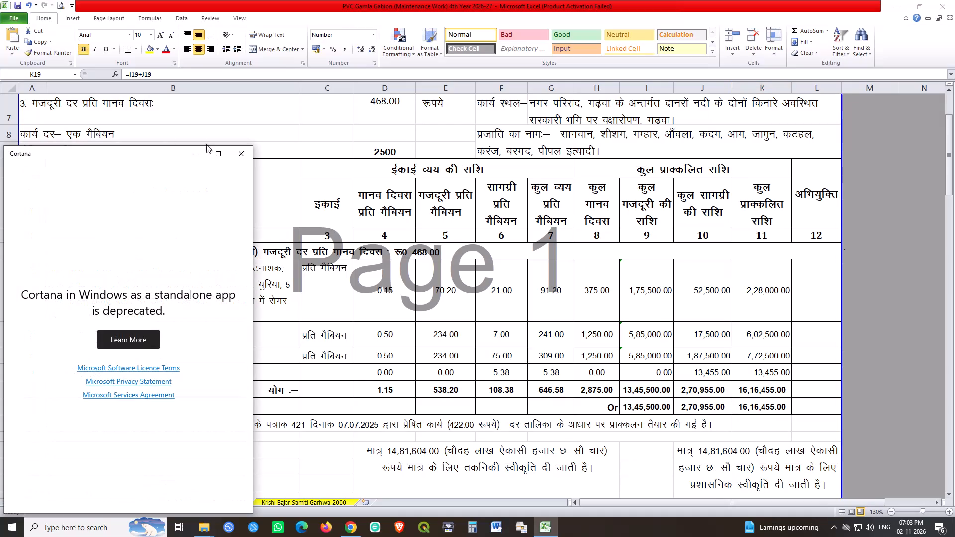
left_click(240, 155)
key("c")
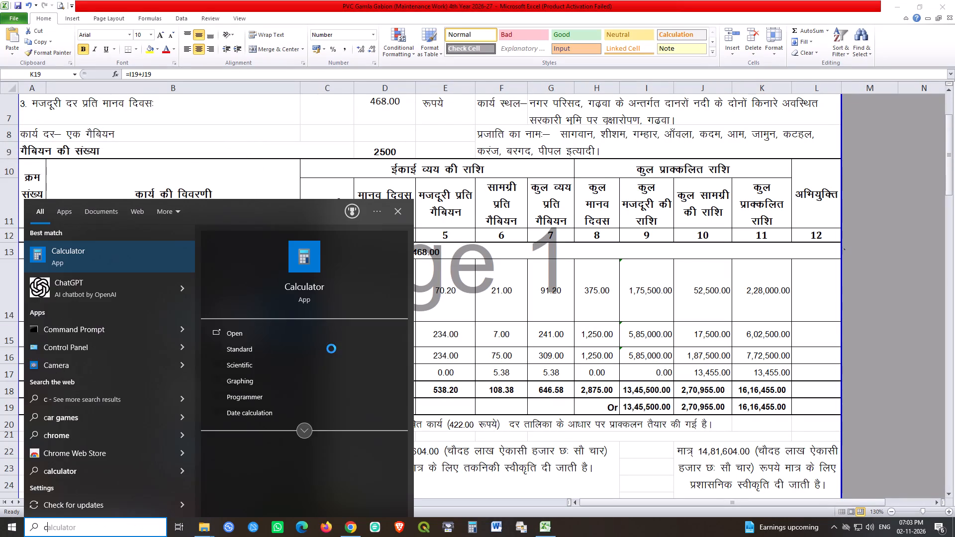
key("Return")
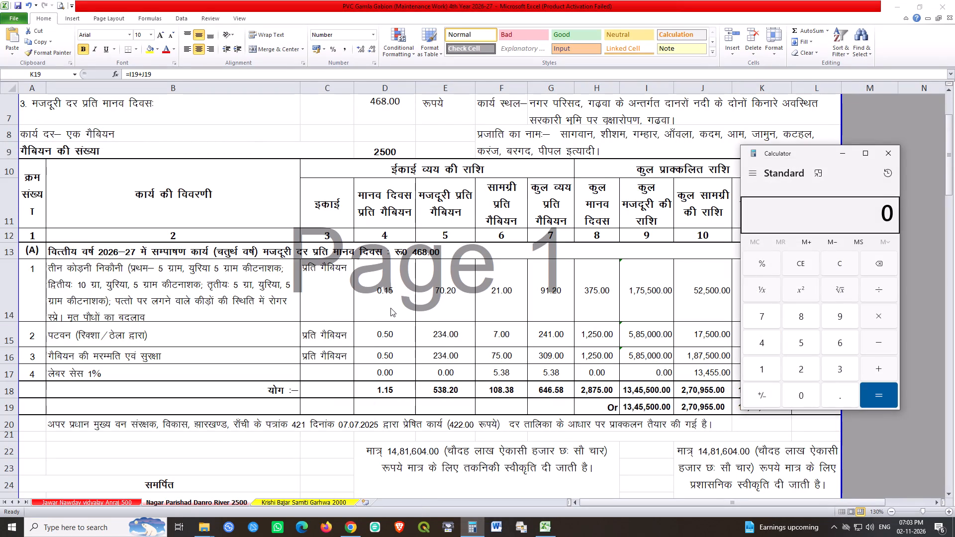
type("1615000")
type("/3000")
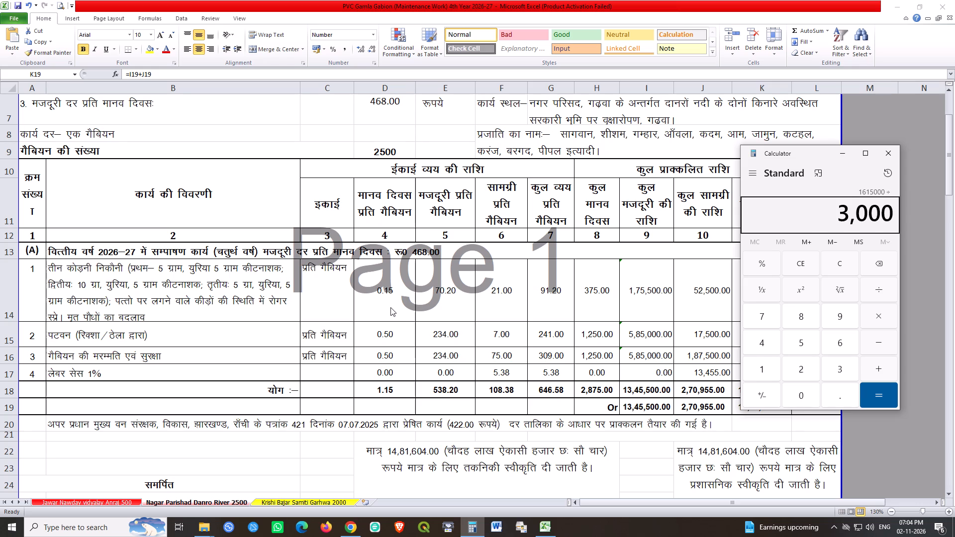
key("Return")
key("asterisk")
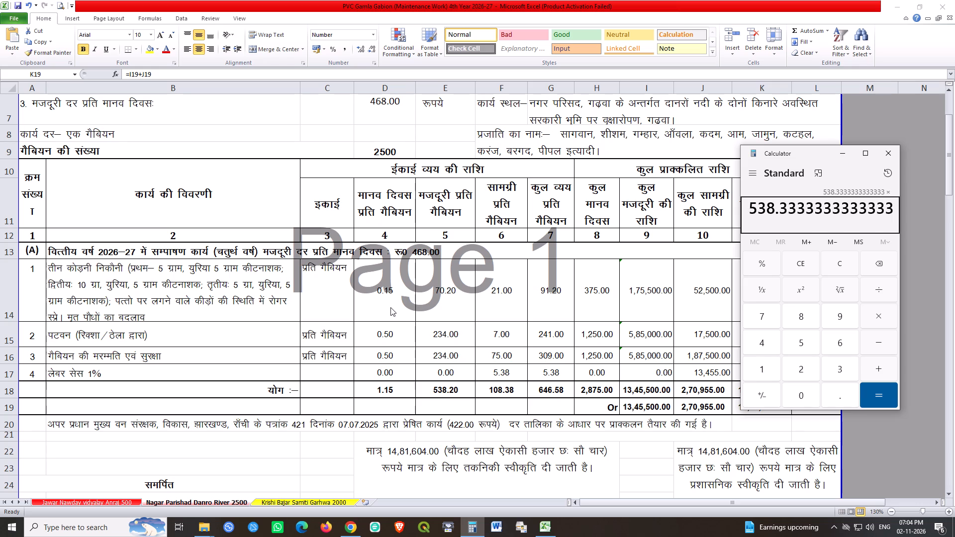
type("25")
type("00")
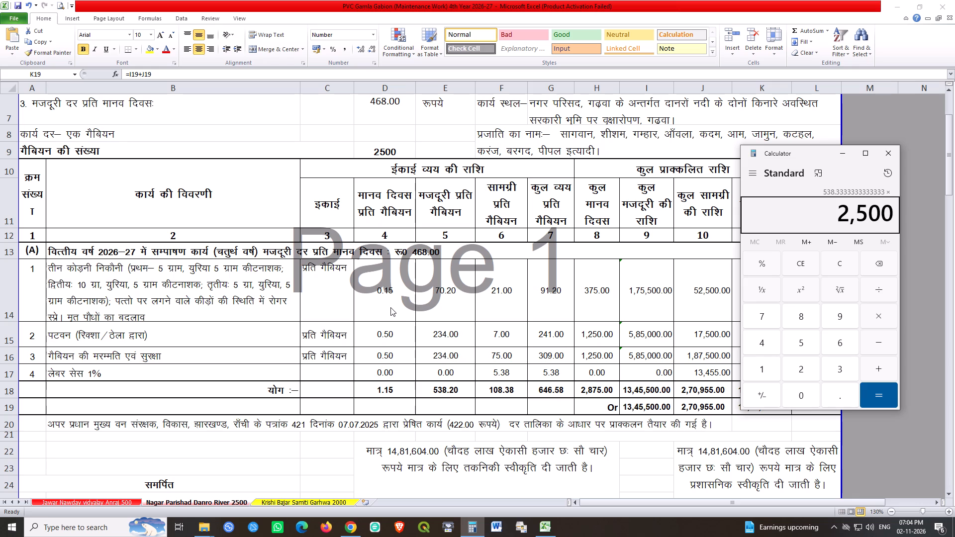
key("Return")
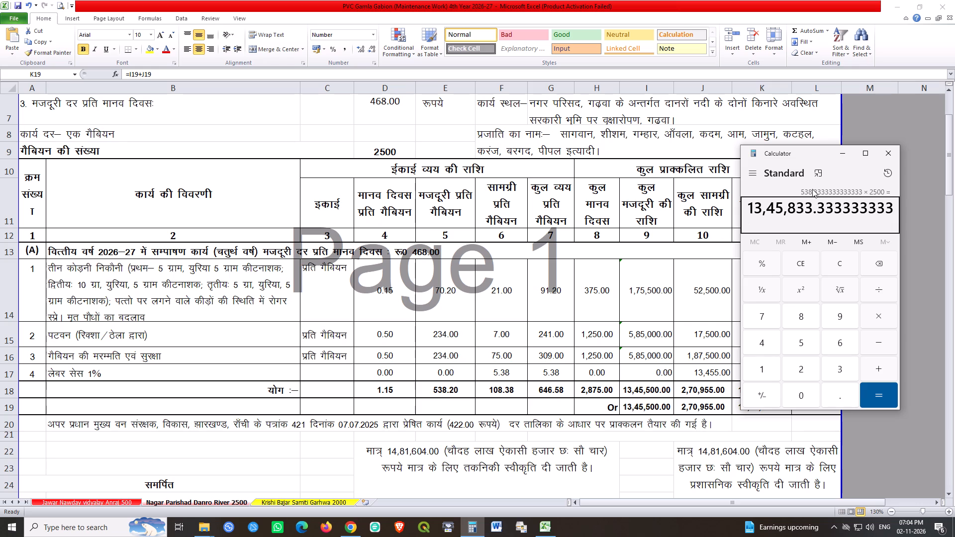
Clear the previous calculation and divide 1615000 by 3000, multiplying the quotient by 500.
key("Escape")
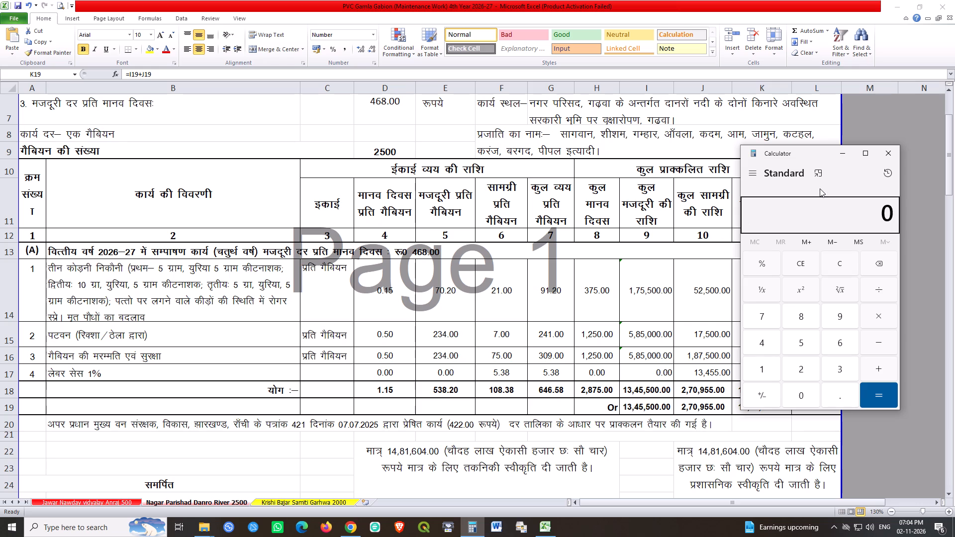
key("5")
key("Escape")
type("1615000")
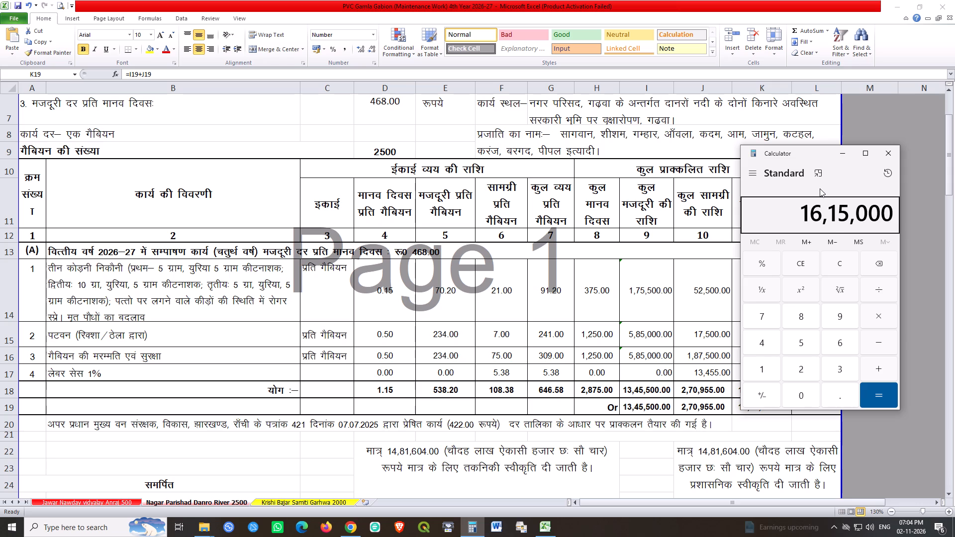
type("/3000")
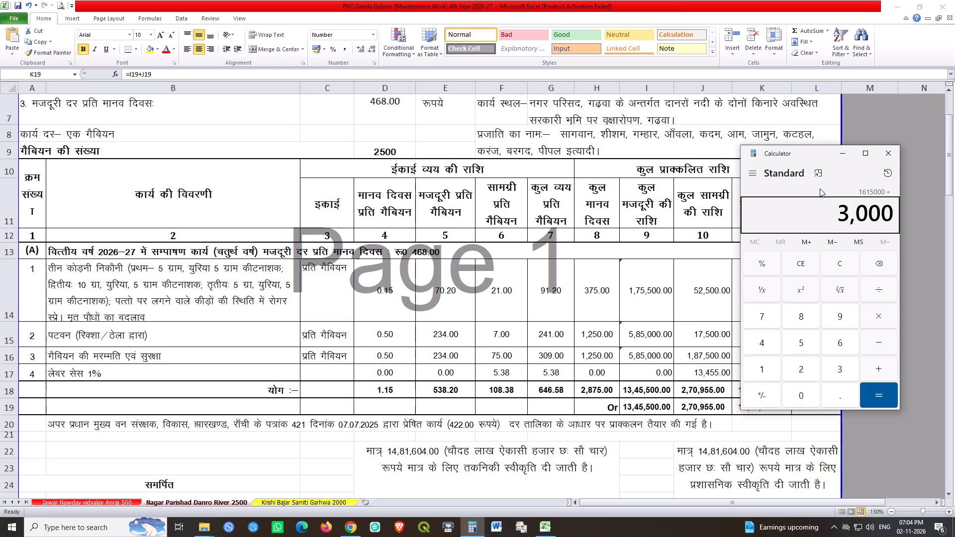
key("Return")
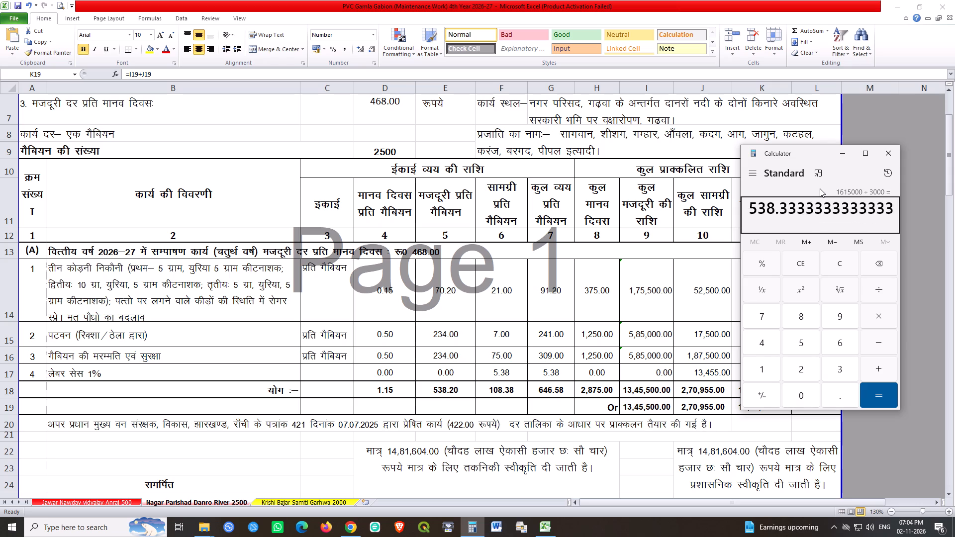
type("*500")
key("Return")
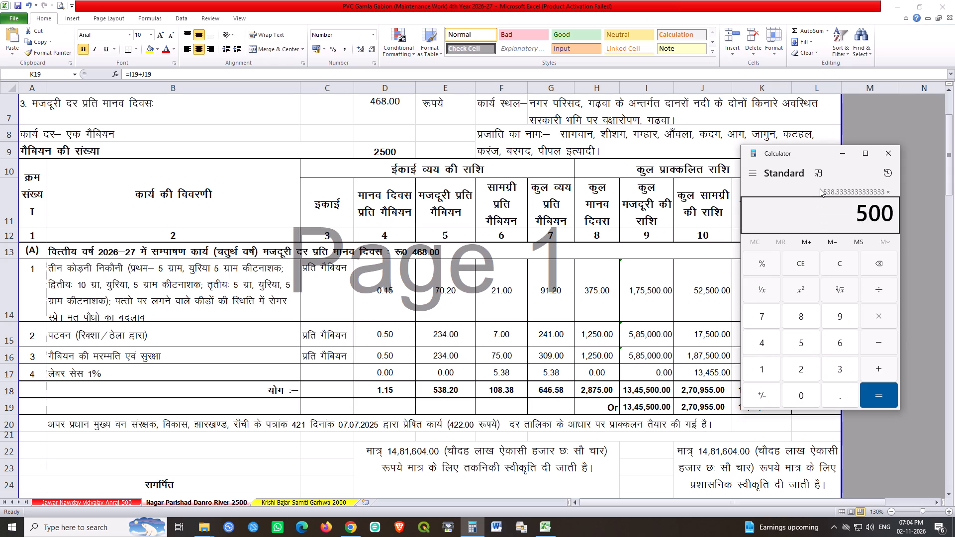
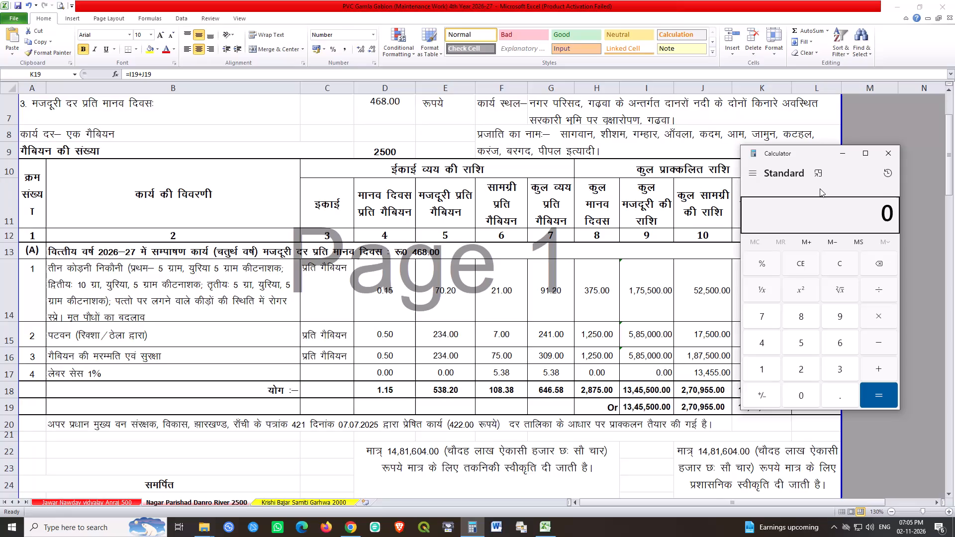
Add 1345833 and 269167 to check the sum of the two shares.
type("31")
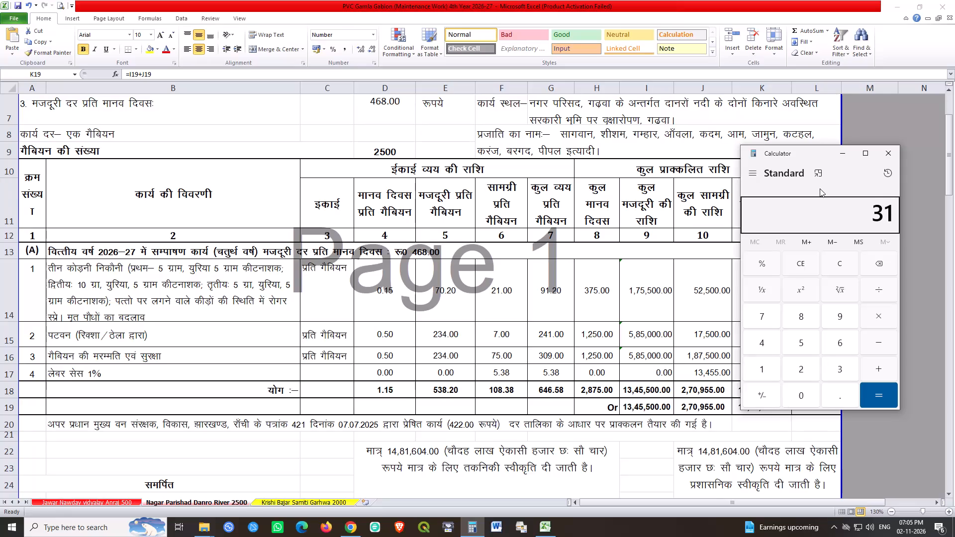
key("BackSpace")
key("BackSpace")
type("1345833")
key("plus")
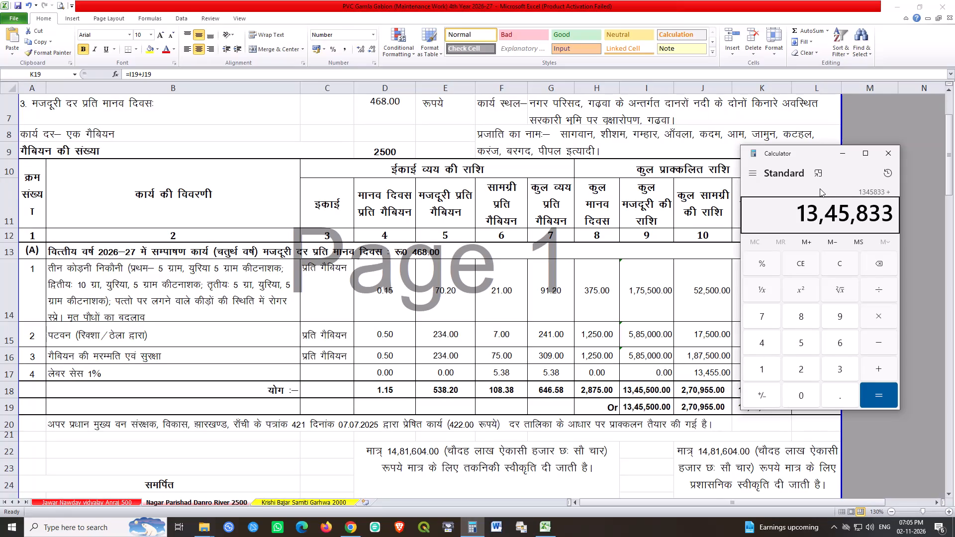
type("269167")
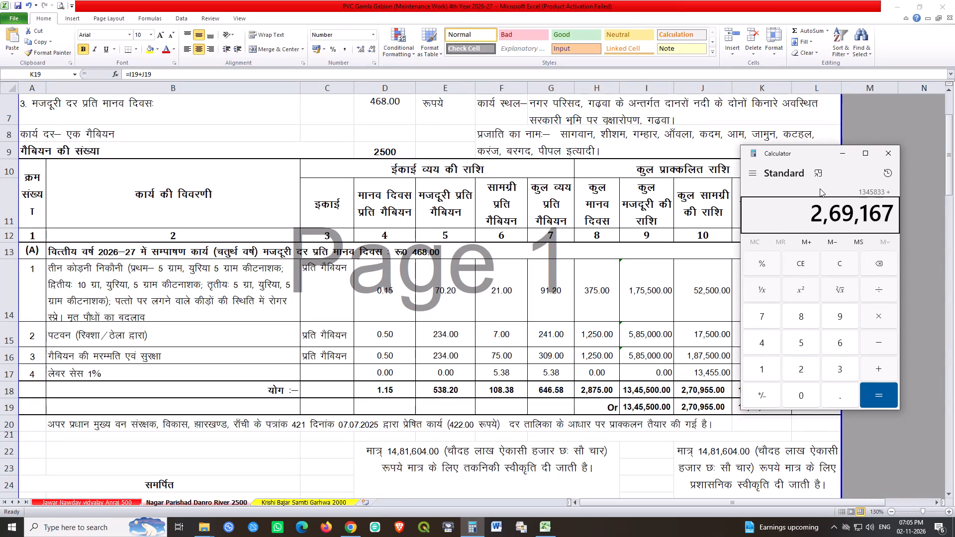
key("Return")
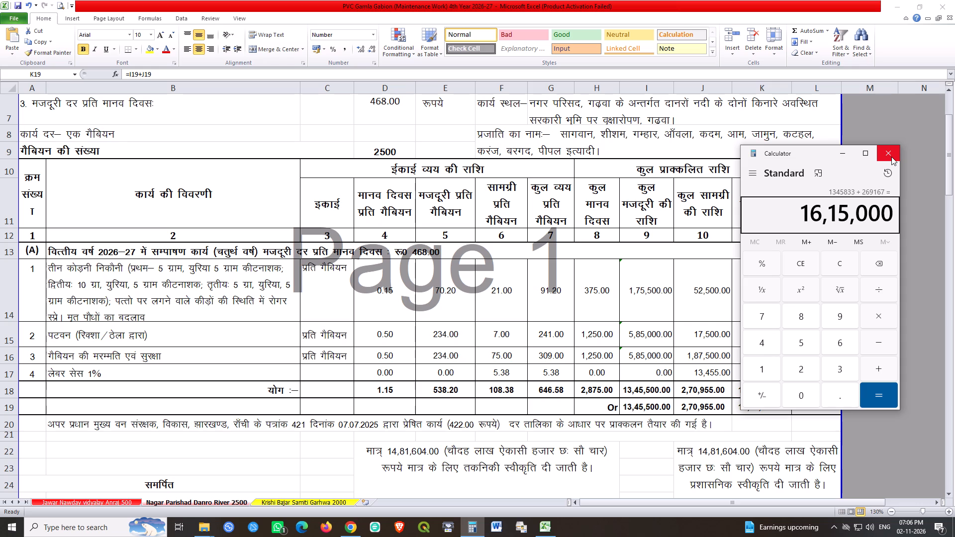
Clear the previous calculation and divide 325000 by 3000, multiplying the quotient by 2500.
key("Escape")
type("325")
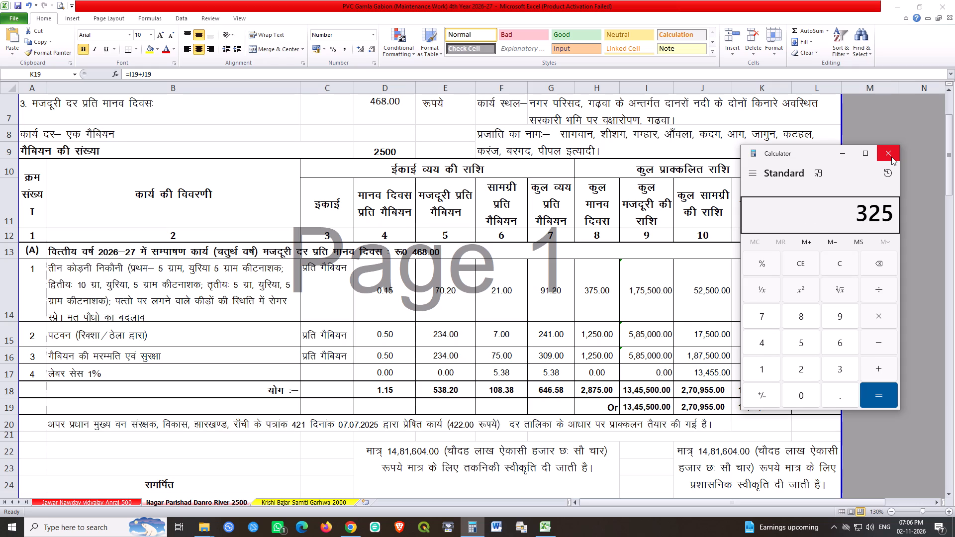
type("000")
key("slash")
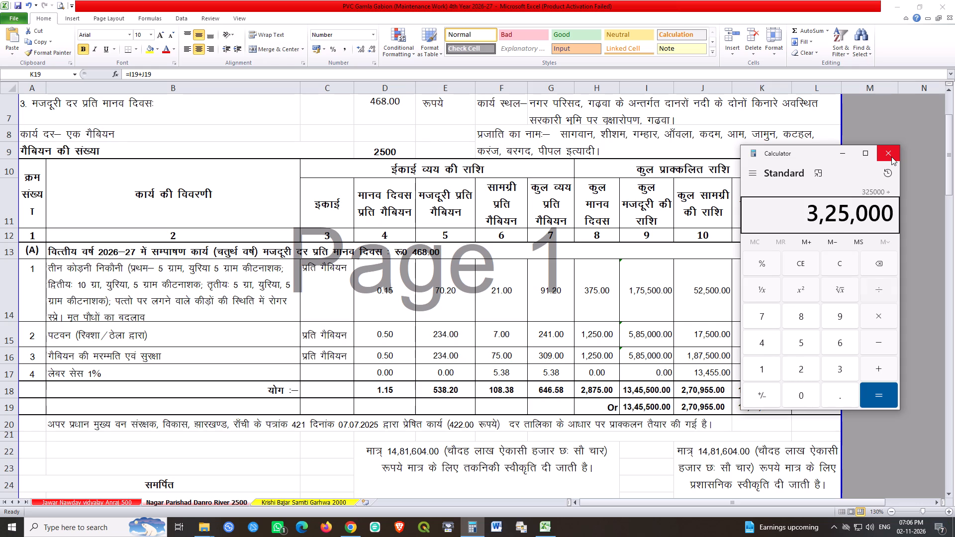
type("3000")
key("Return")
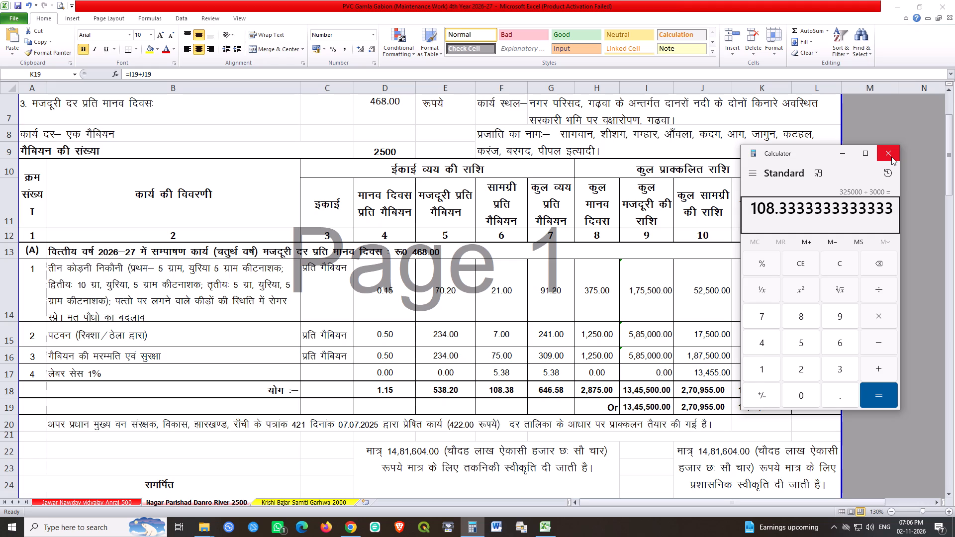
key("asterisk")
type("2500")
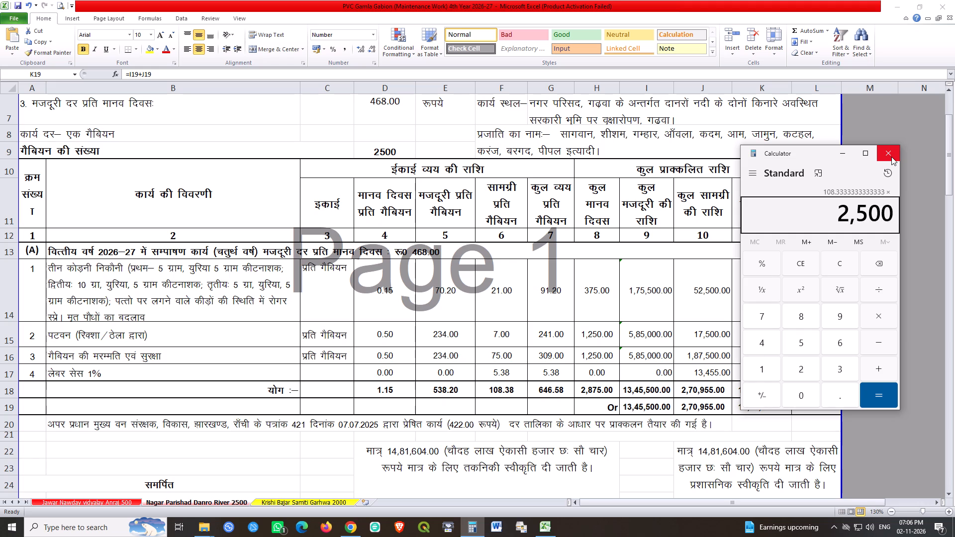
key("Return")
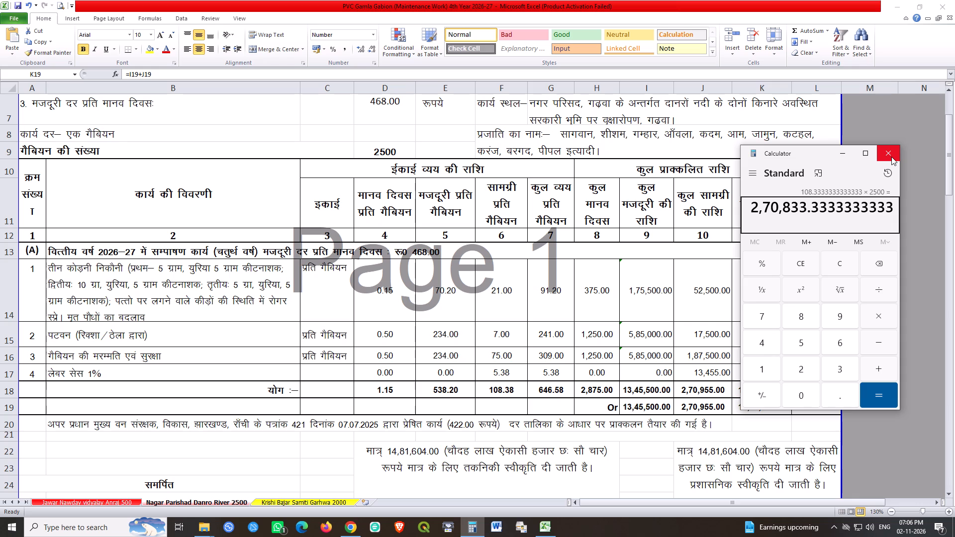
Clear the previous calculation and divide 325000 by 3000, multiplying the quotient by 500.
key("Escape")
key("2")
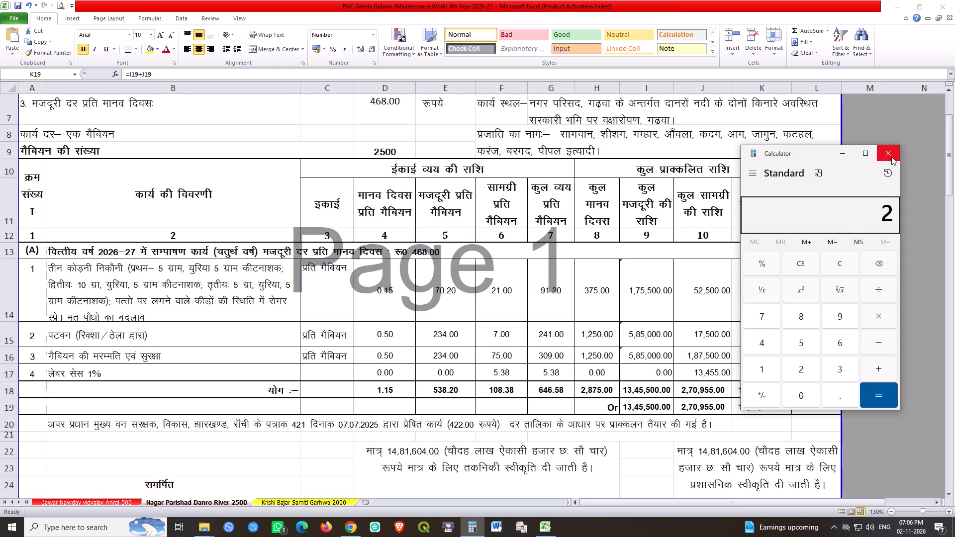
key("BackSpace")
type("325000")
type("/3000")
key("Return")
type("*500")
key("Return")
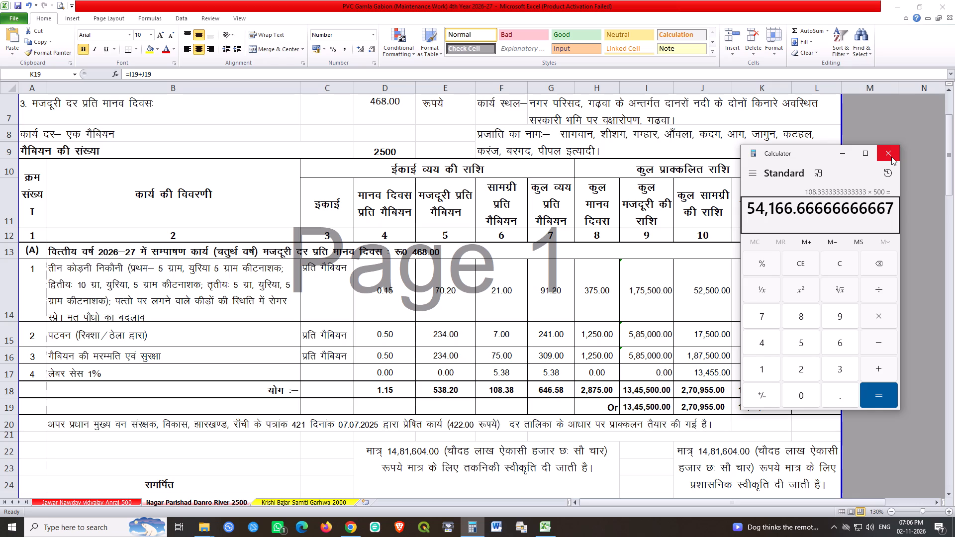
Clear the previous calculation and add 270833 and 54167 to check the sum of the two shares.
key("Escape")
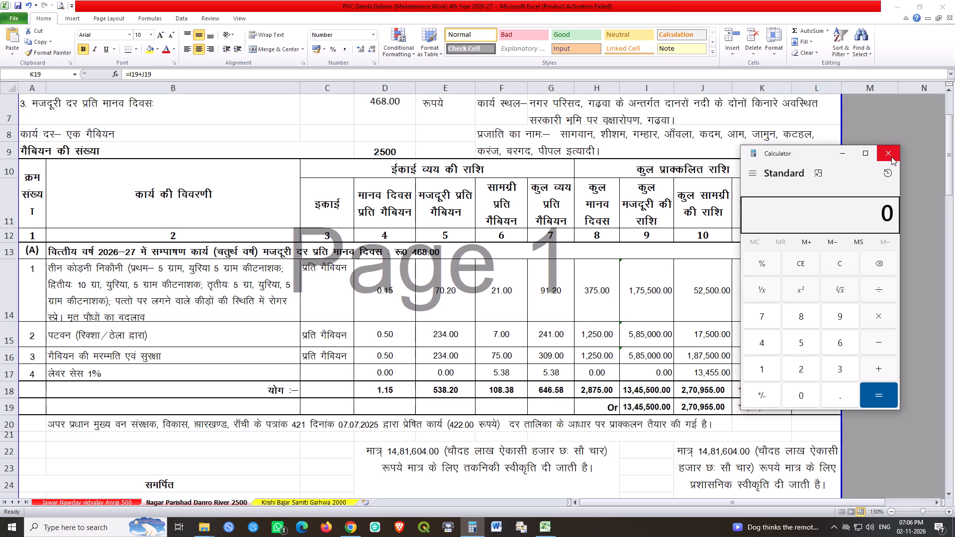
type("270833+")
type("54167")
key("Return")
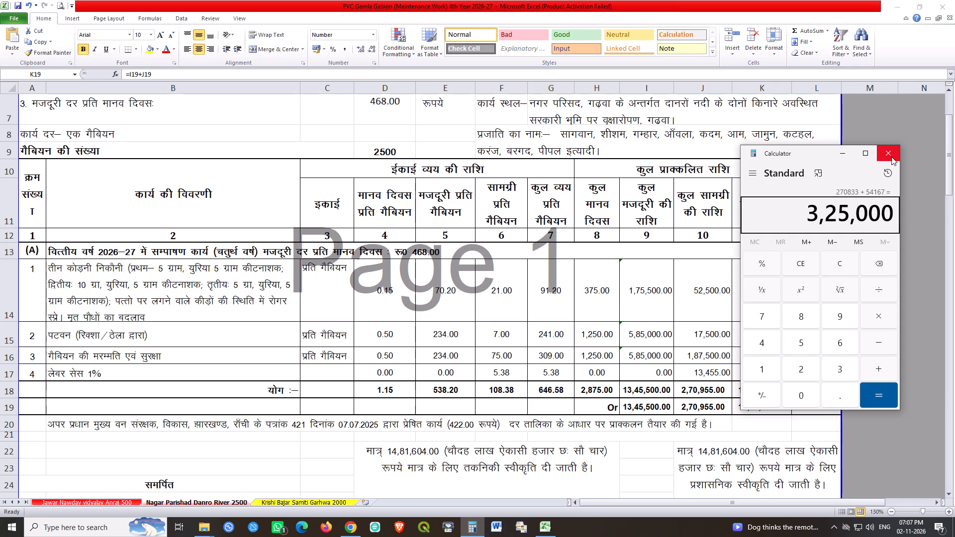
Add 1345833 and 269167 again after clearing the previous calculation, and close Calculator.
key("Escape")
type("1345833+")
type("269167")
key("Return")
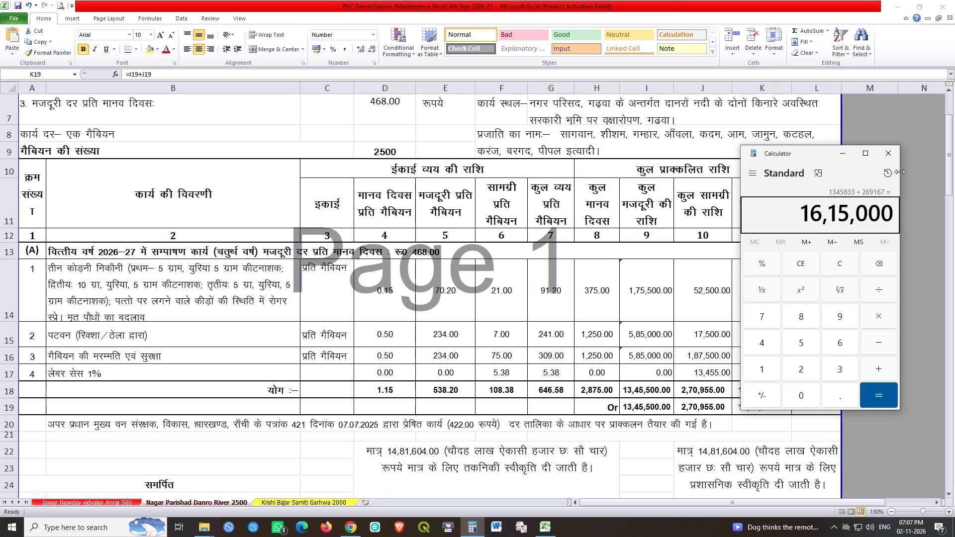
left_click(882, 158)
Switch to Excel and subtract 108 in the rounded total material cost formula in cell J19, making it =ROUND(J18,0)-108.
left_click(895, 236)
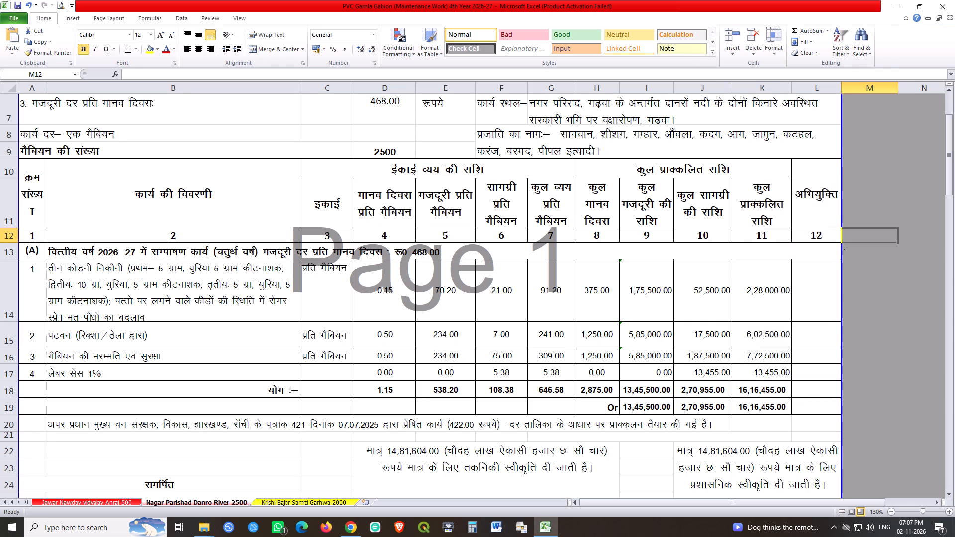
left_click(653, 394)
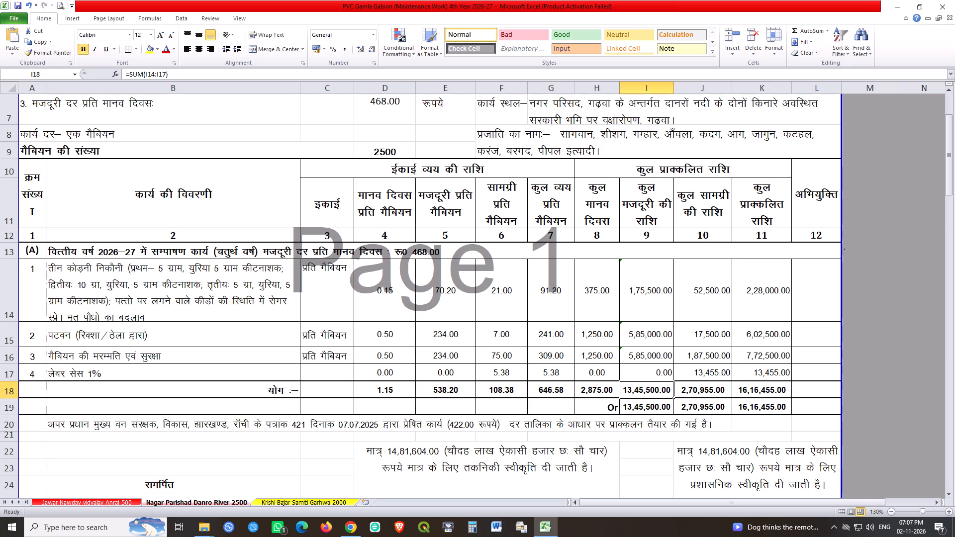
left_click(652, 412)
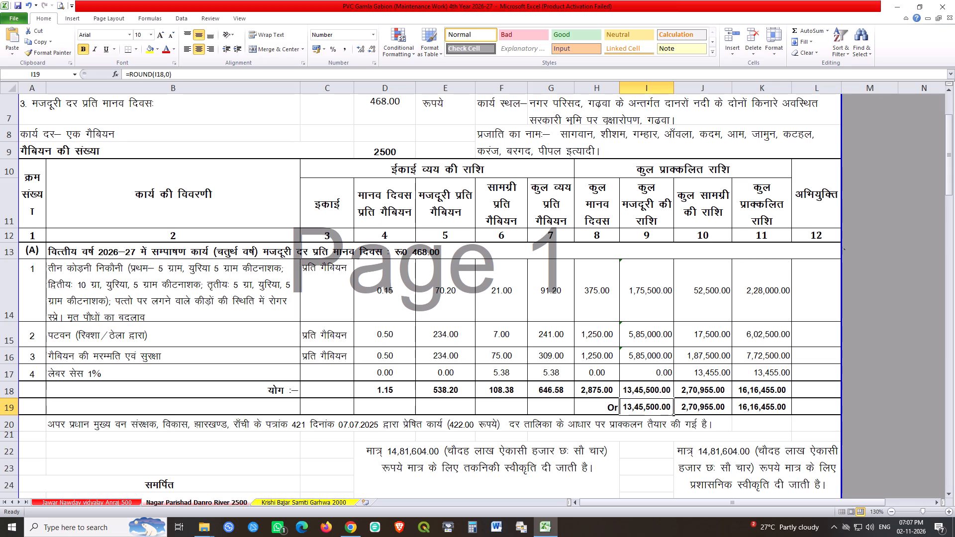
left_click(692, 400)
left_click(701, 392)
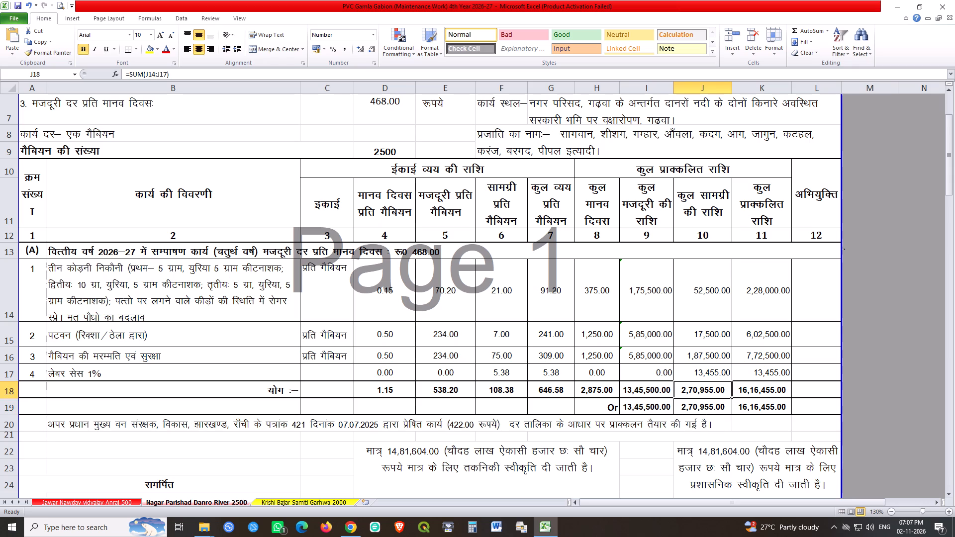
double_click(693, 409)
left_click(738, 408)
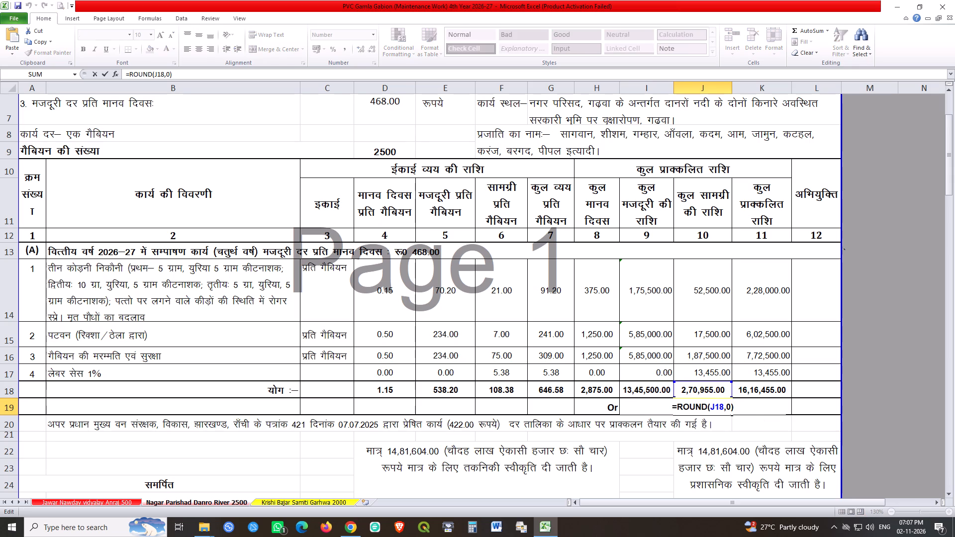
key("minus")
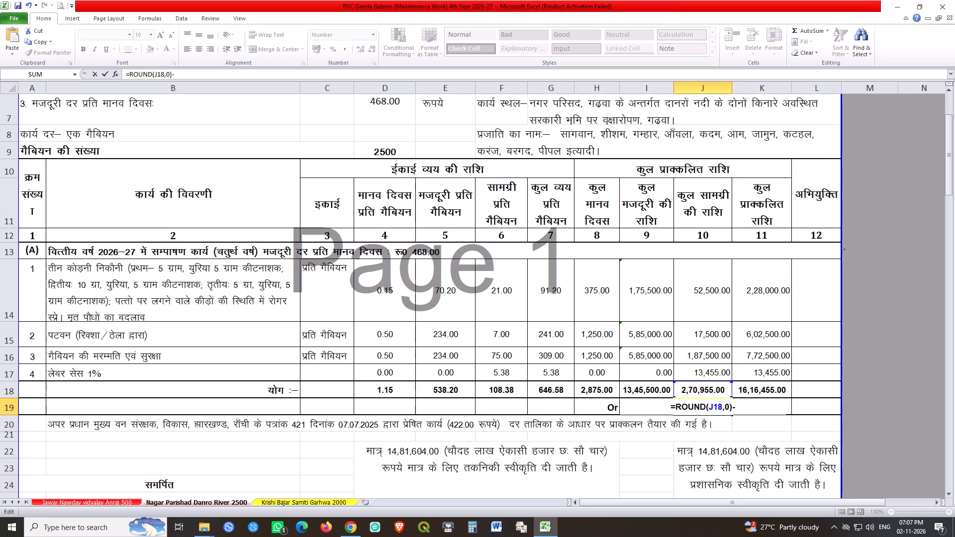
key("1")
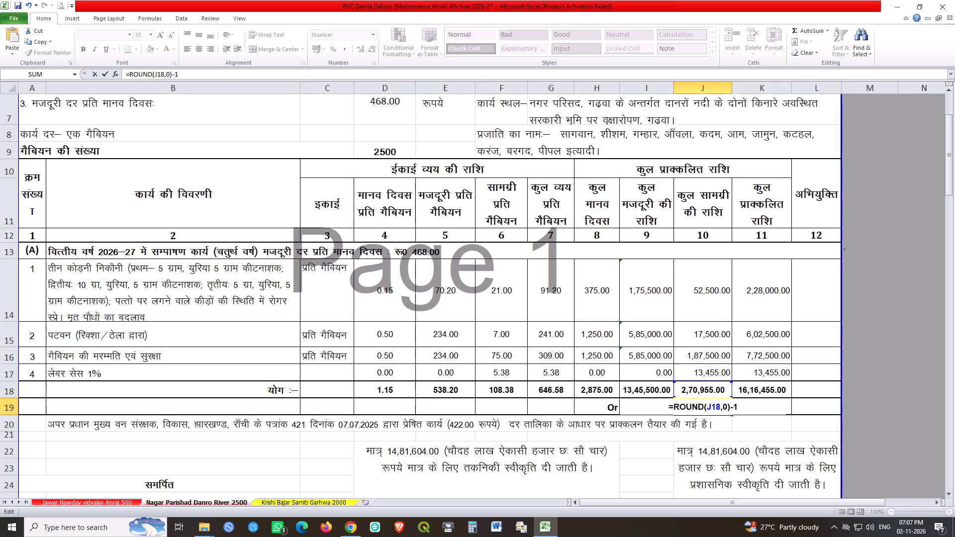
type("08")
key("Return")
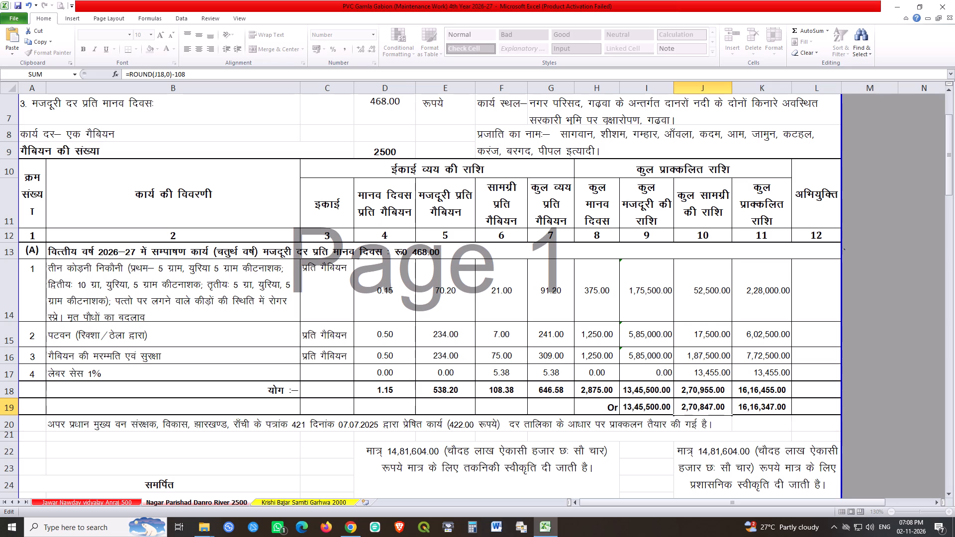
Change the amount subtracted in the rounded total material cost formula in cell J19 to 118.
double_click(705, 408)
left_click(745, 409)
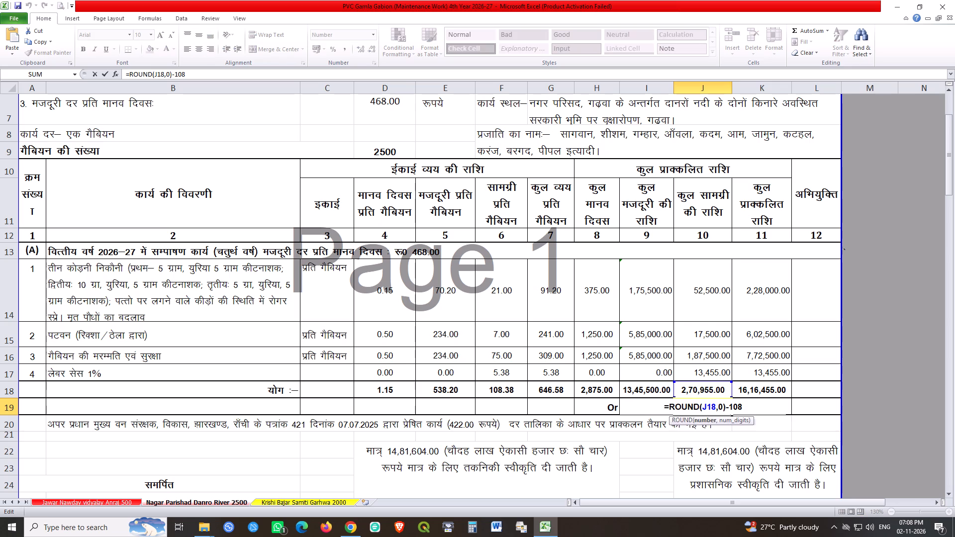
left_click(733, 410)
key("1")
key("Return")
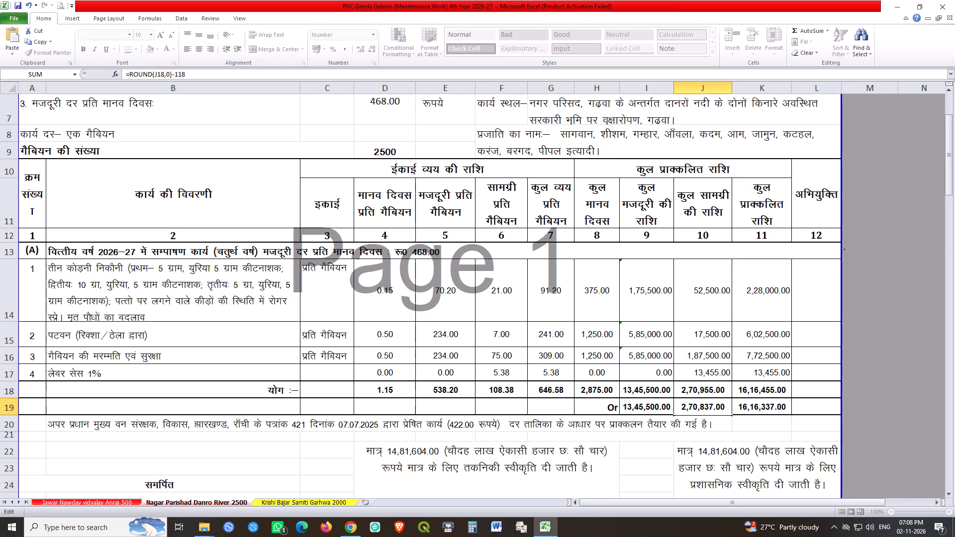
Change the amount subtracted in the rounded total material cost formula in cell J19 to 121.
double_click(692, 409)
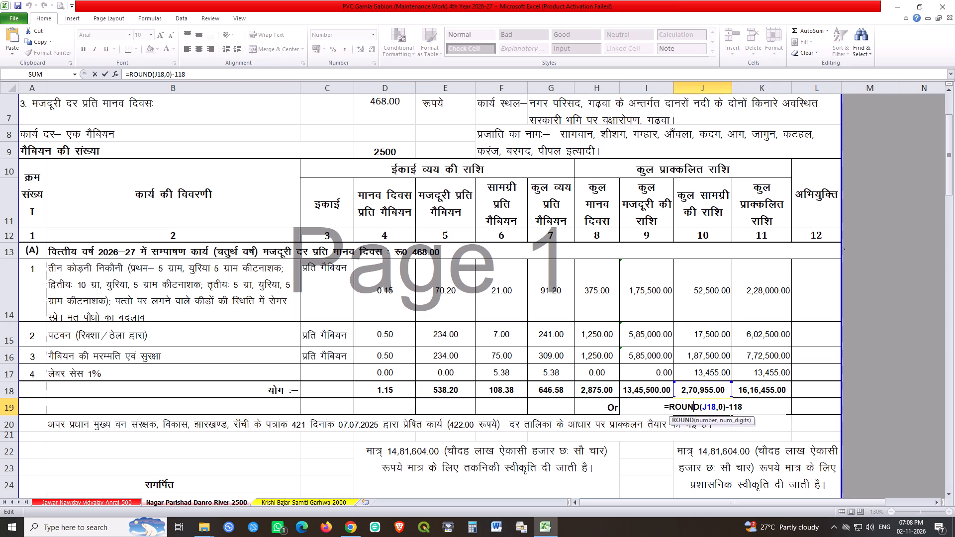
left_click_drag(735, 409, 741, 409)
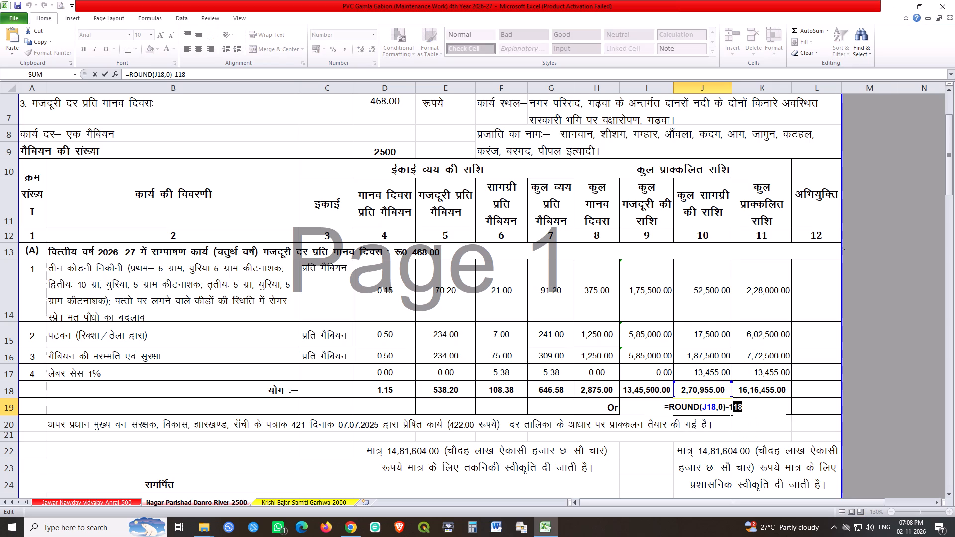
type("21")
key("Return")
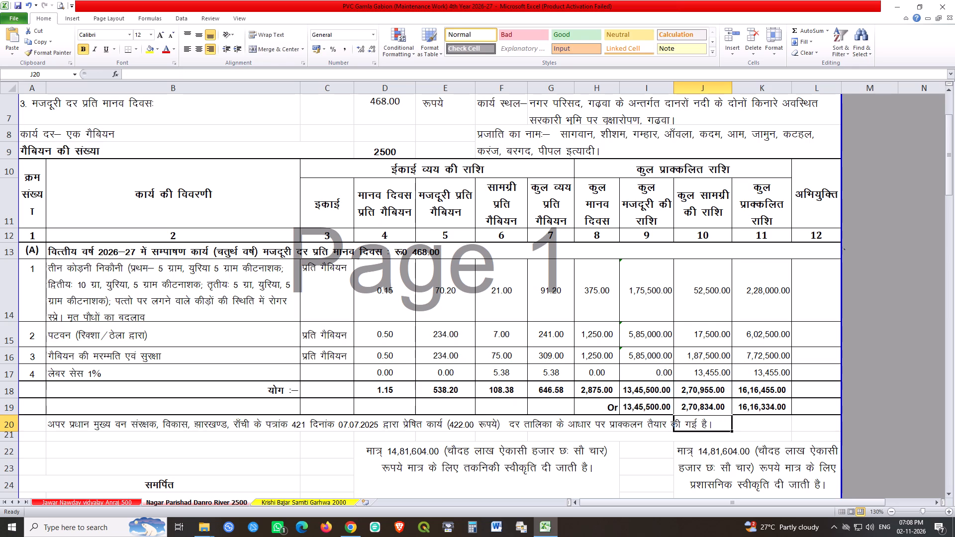
Set the rounded total material cost formula in cell J19 to =ROUND(J18,0)-122 and select the adjacent grand total.
double_click(725, 409)
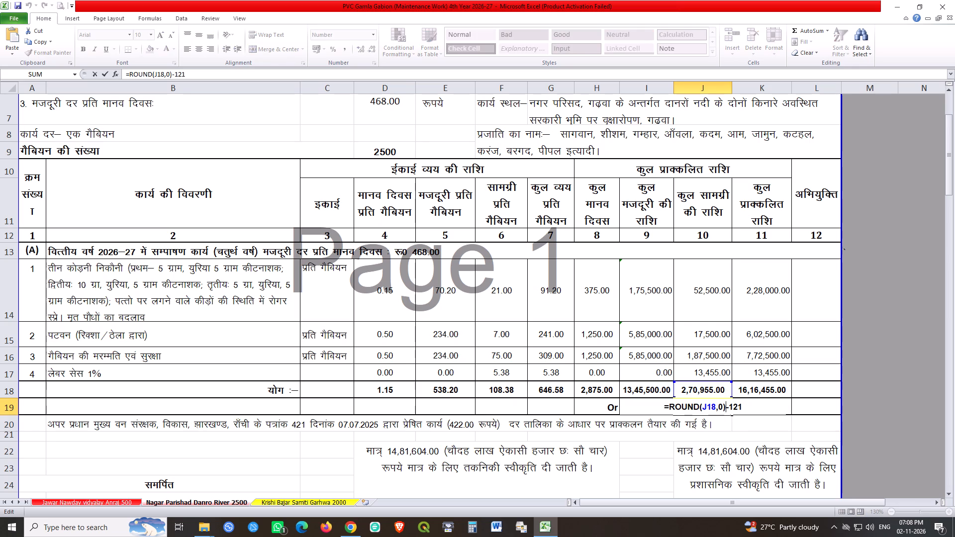
left_click(741, 411)
key("2")
key("Return")
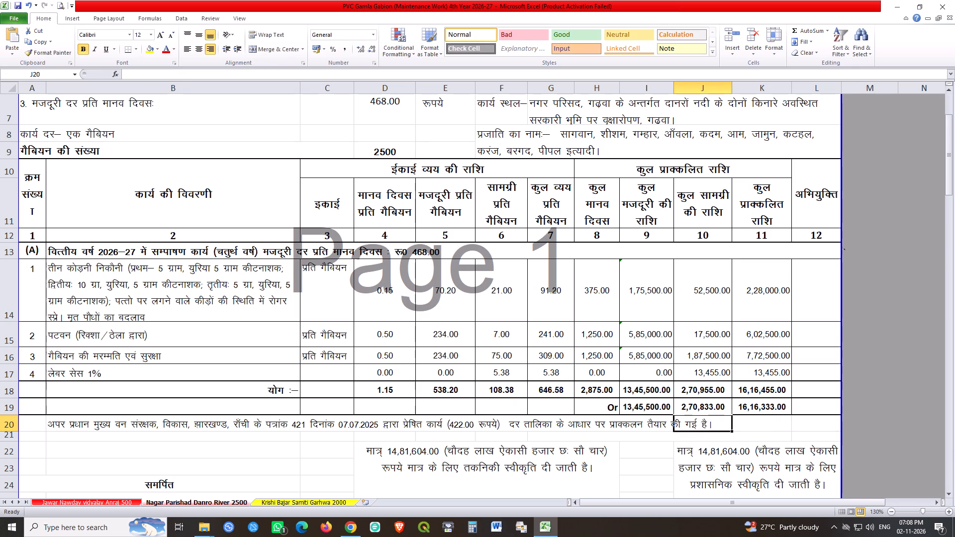
left_click(786, 434)
left_click(763, 410)
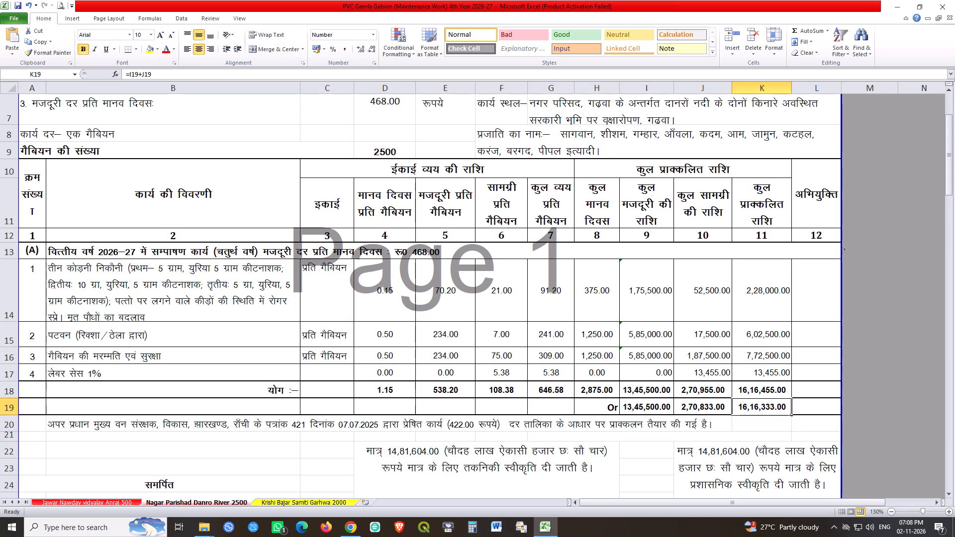
Switch to Calculator for a new calculation.
type("ca")
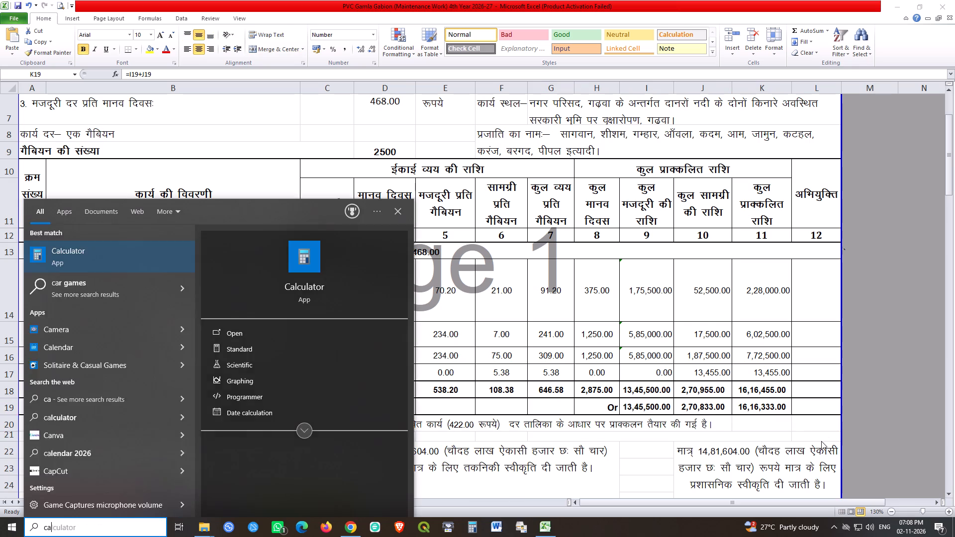
key("Return")
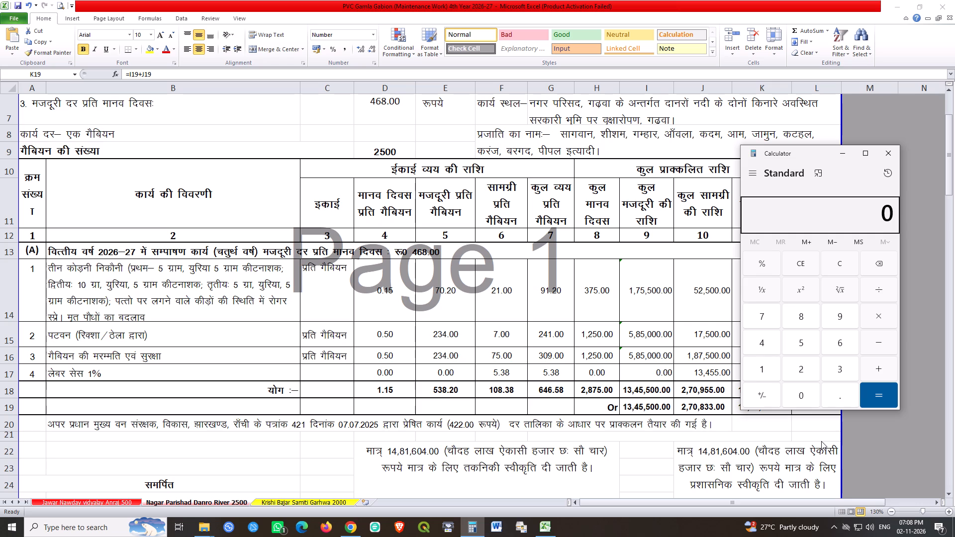
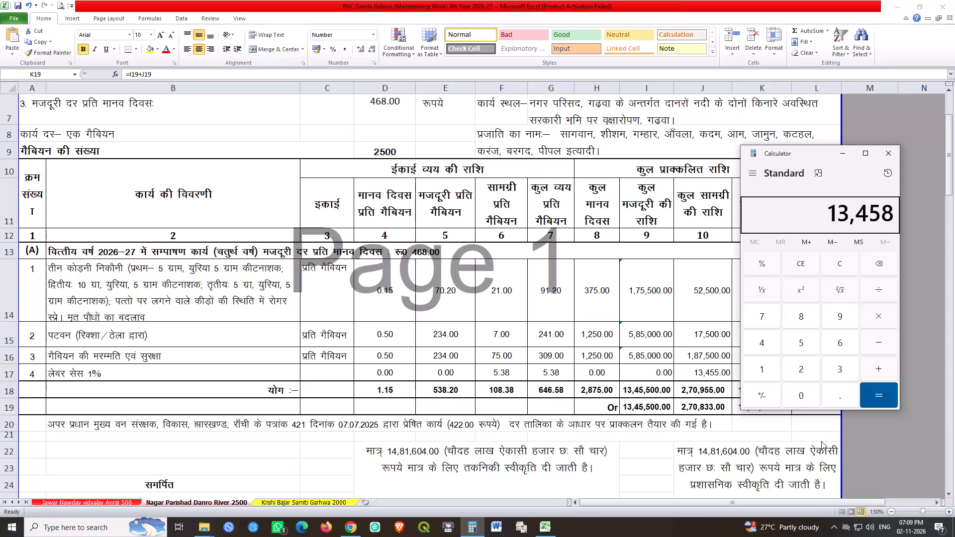
Calculate the sum of 1345833 and 270833.
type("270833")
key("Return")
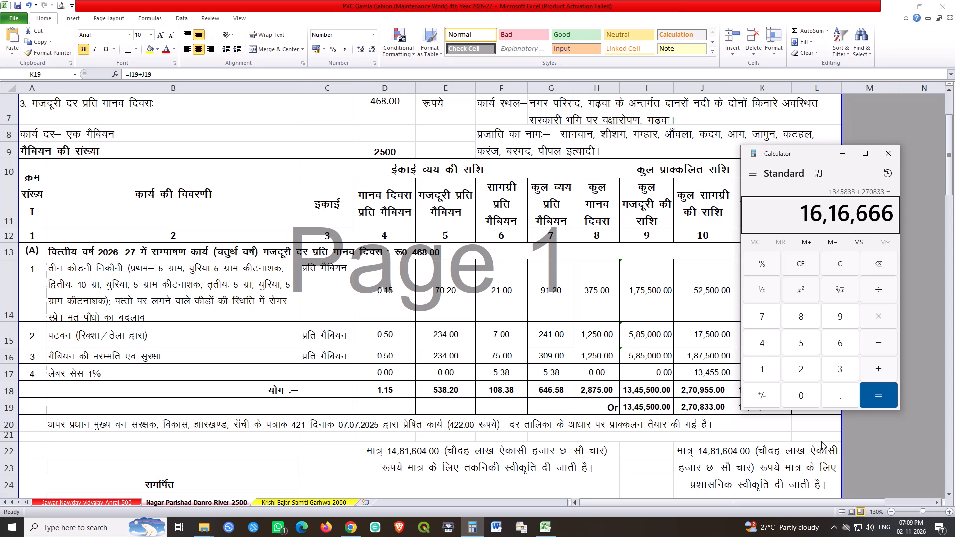
Return to the Excel workbook, select the cell beside the rounded grand total in row 19, and save the workbook.
left_click(895, 110)
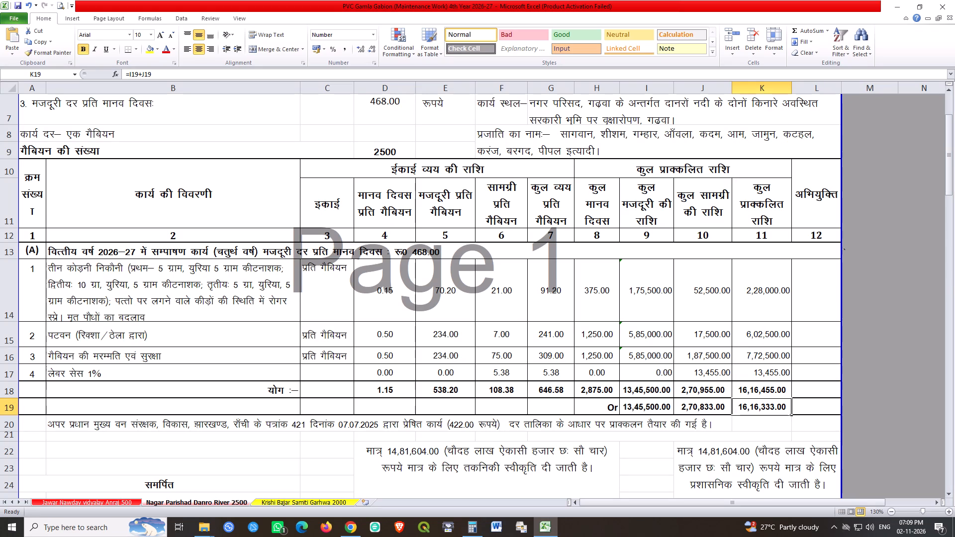
left_click(756, 411)
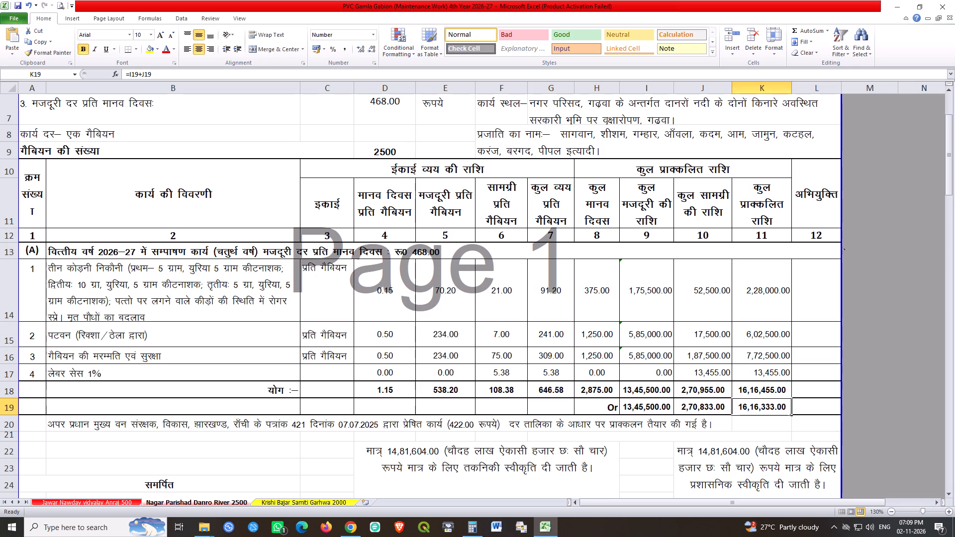
left_click(839, 414)
left_click(808, 410)
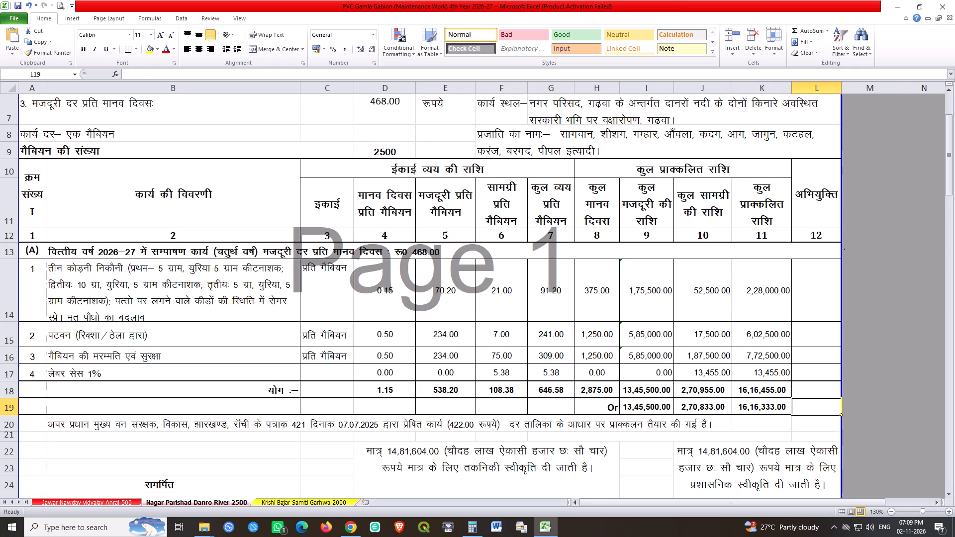
key("ctrl+s")
key("ctrl+s")
Switch to Calculator and calculate the sum of 269167 and 54167.
scroll(832, 390, "up", 1)
left_click(469, 535)
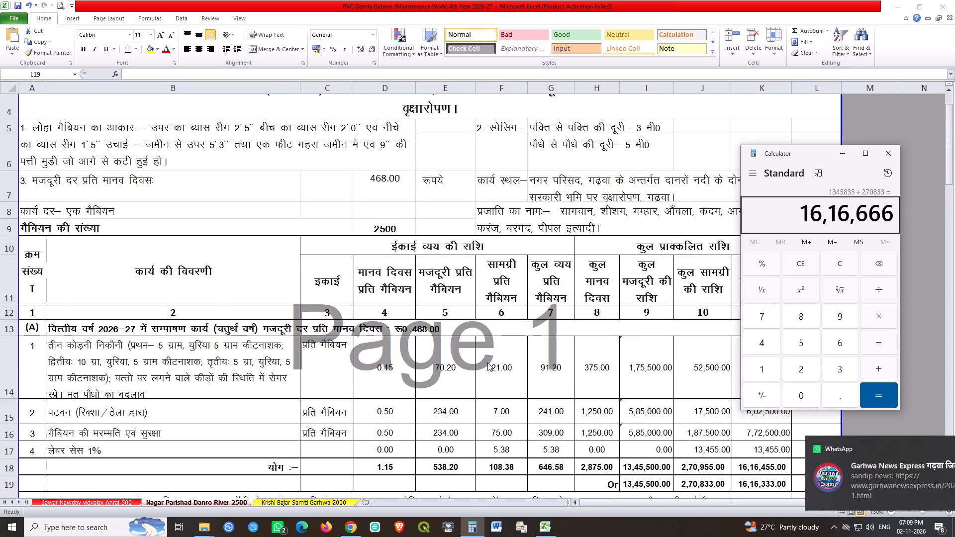
key("Escape")
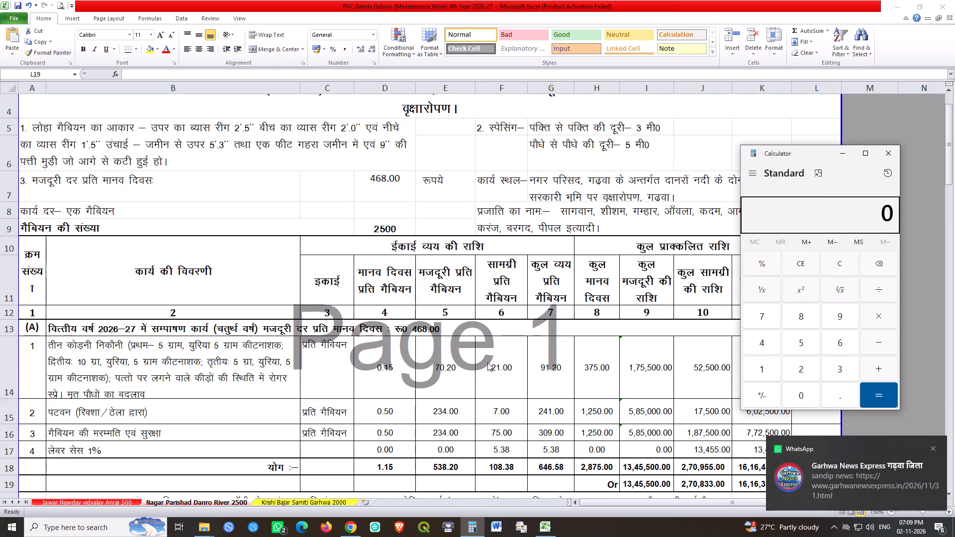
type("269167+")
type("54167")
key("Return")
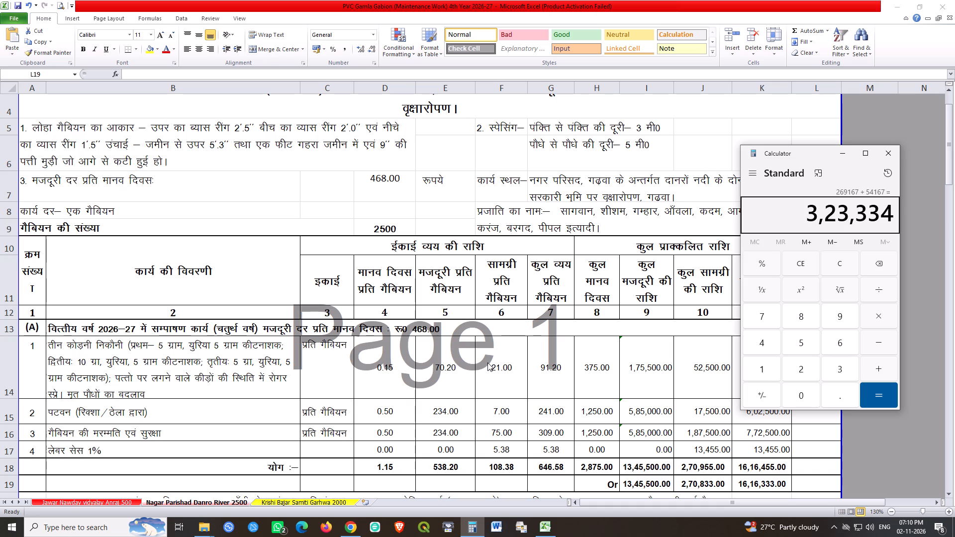
In Excel, on the Jawar Nawday vidyalay Anraj 500 sheet, set the labour cess material rate per gabion in F17 to 5.38.
left_click(643, 129)
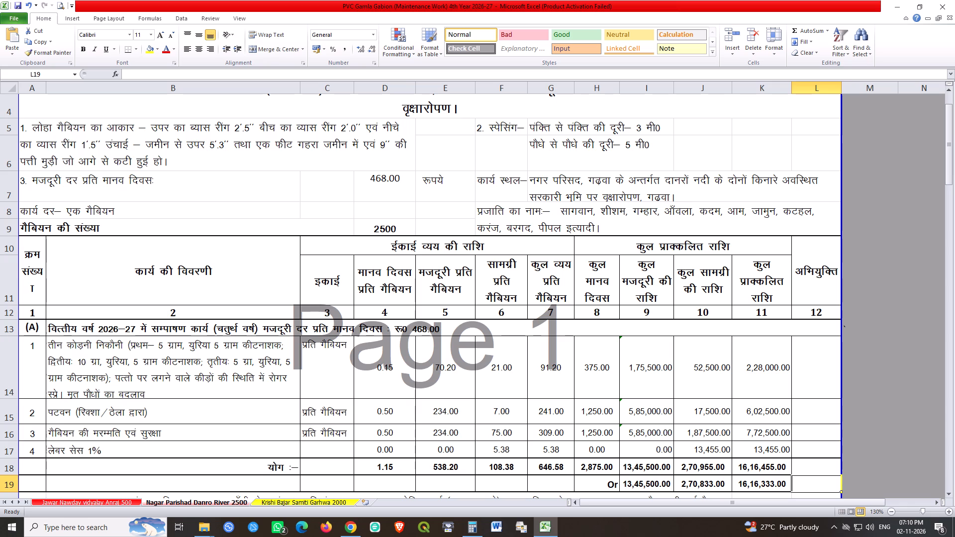
left_click(112, 499)
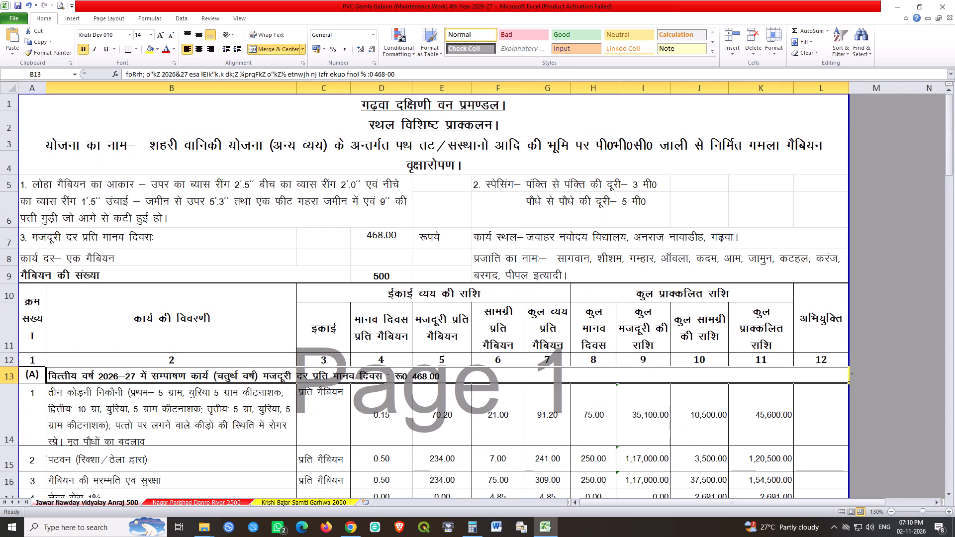
left_click(746, 209)
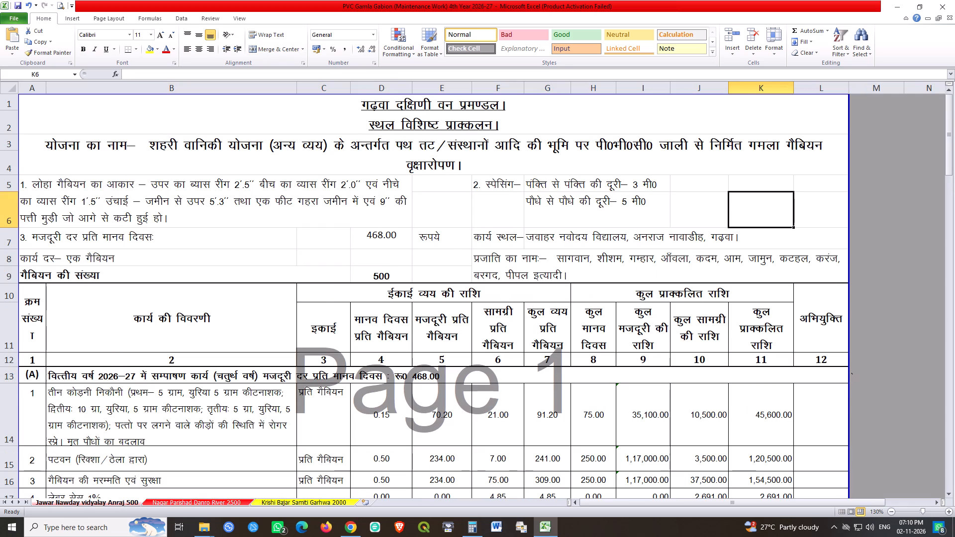
scroll(431, 330, "down", 2)
left_click(544, 383)
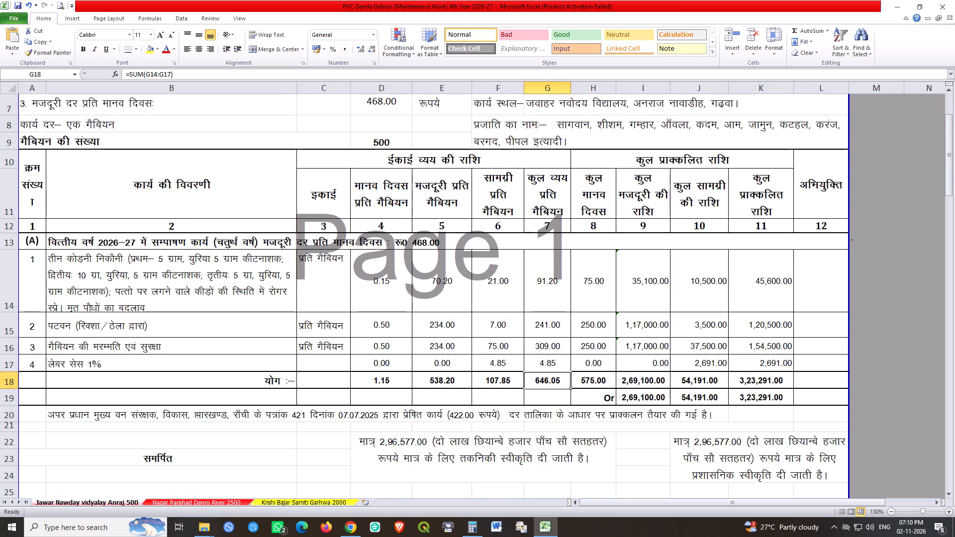
left_click(507, 365)
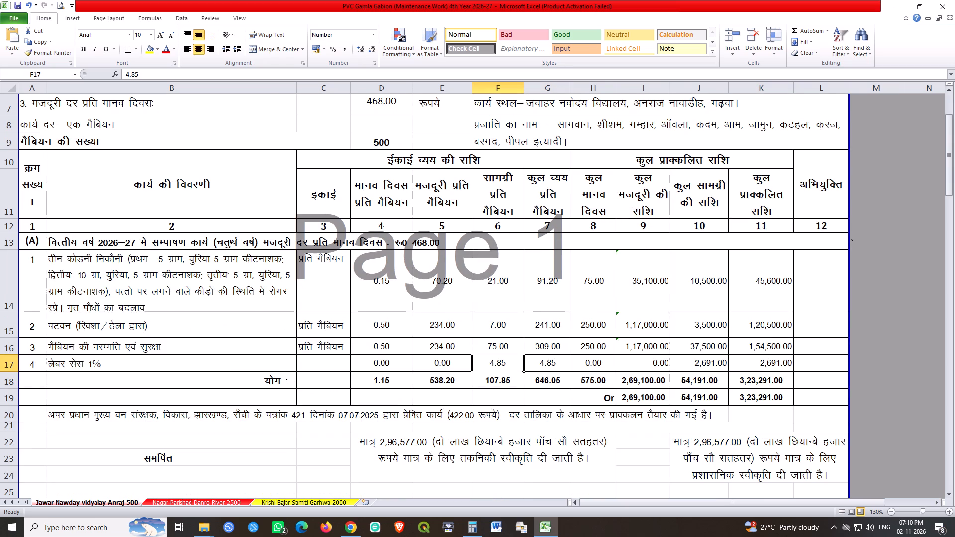
type("5.38")
key("Return")
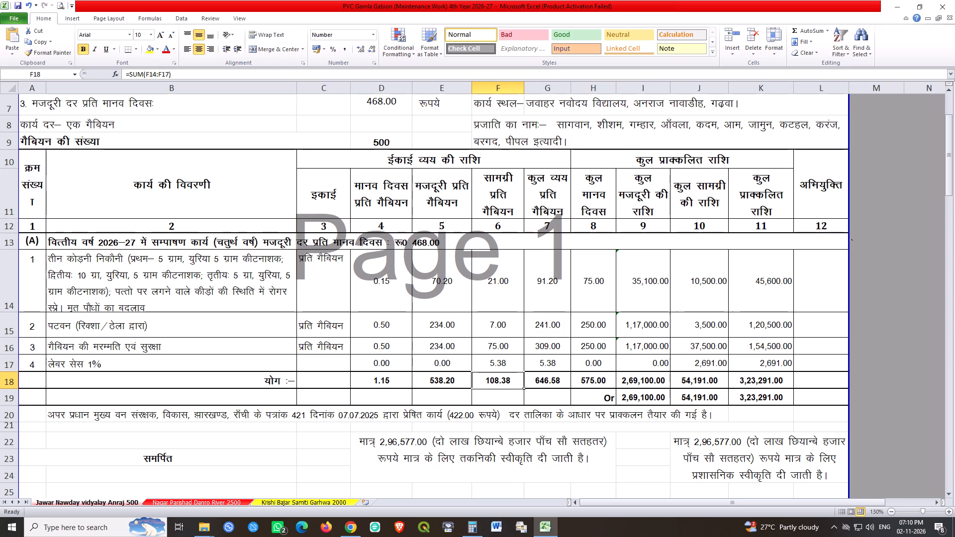
Check the total man-days formula in H14 and fill it down through H17.
double_click(605, 291)
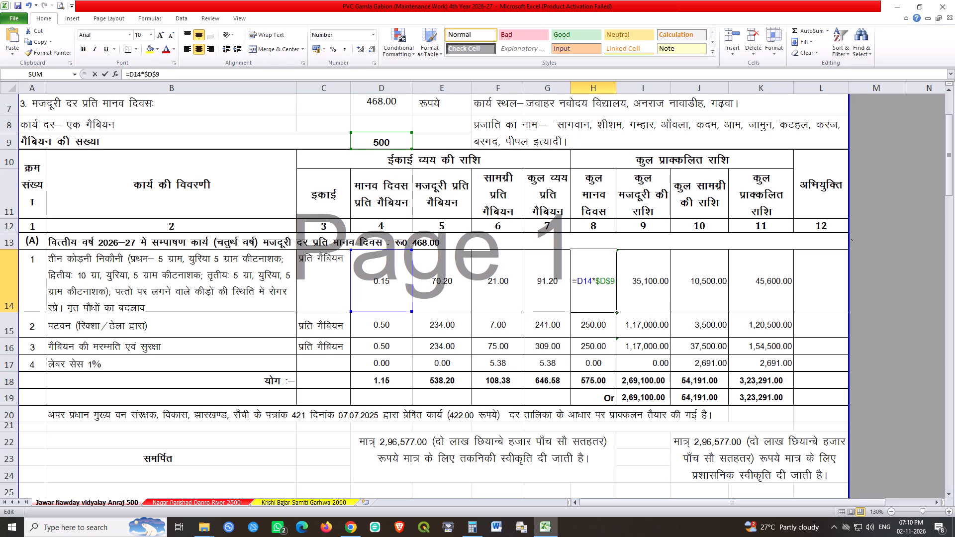
key("Return")
left_click(602, 290)
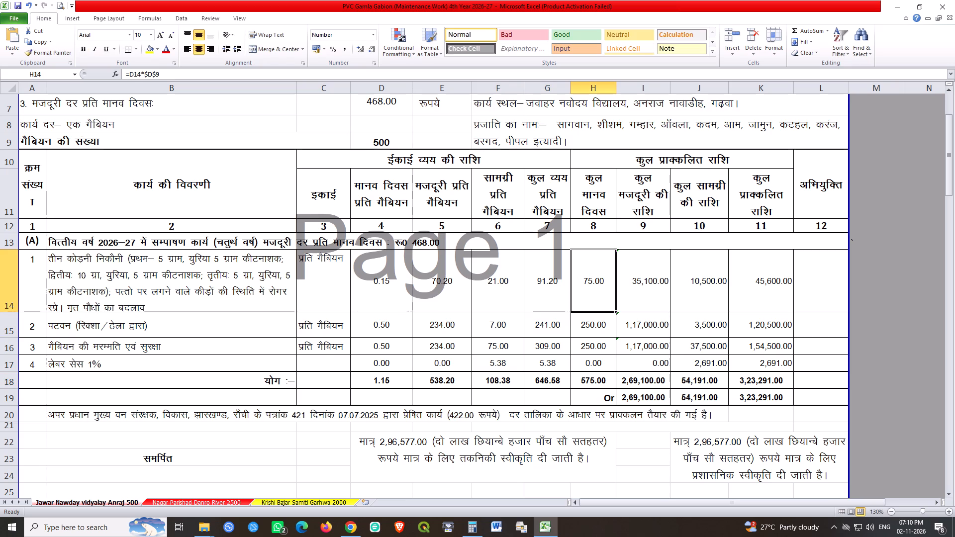
left_click_drag(617, 313, 612, 362)
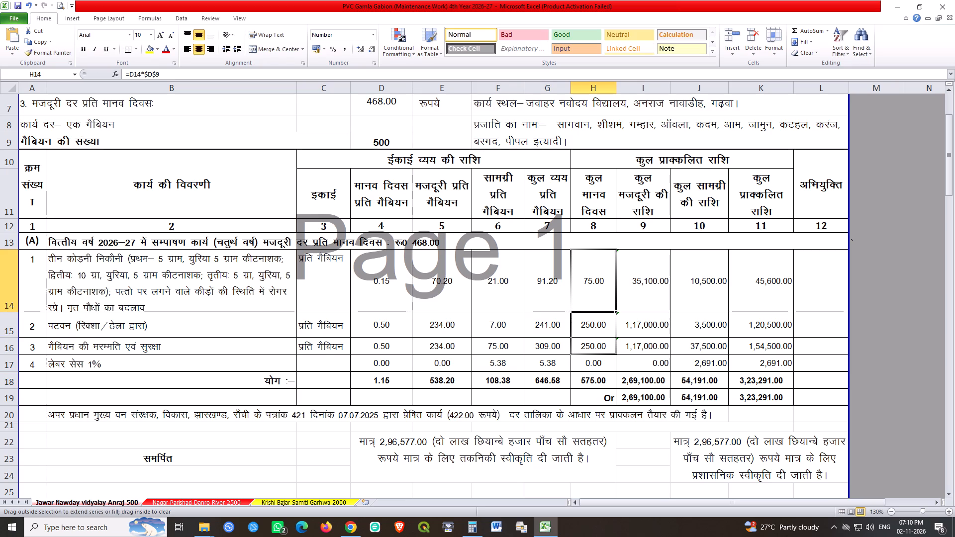
left_click_drag(612, 362, 612, 366)
Check the total labour amount formula in I14 and fill it down through I17.
double_click(659, 286)
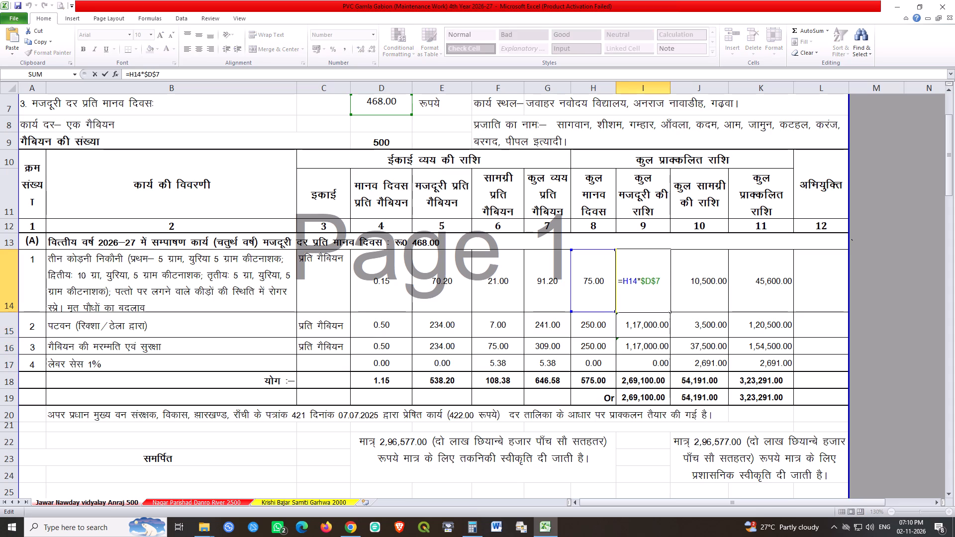
key("Return")
left_click(659, 286)
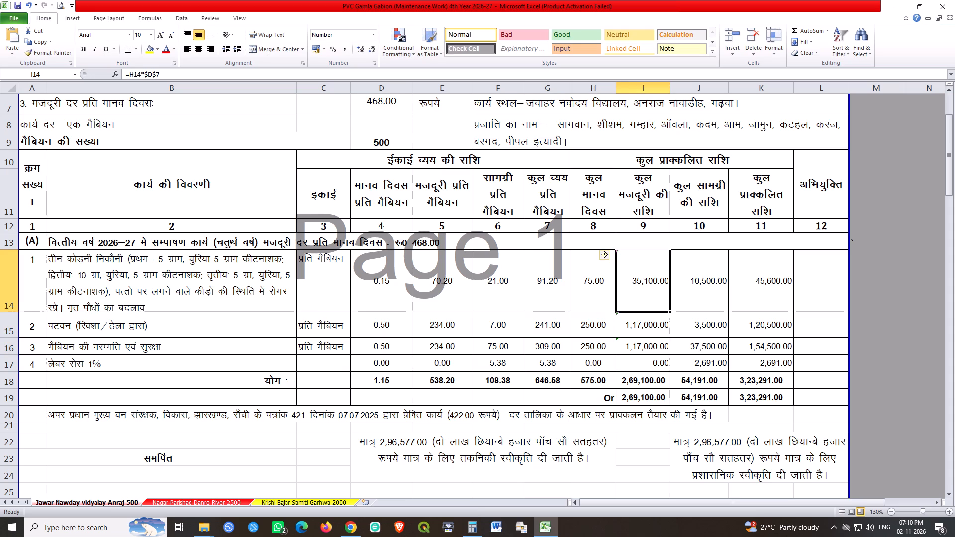
left_click_drag(669, 312, 662, 364)
Check the total material amount formula in J14 and fill it down through J16.
double_click(706, 297)
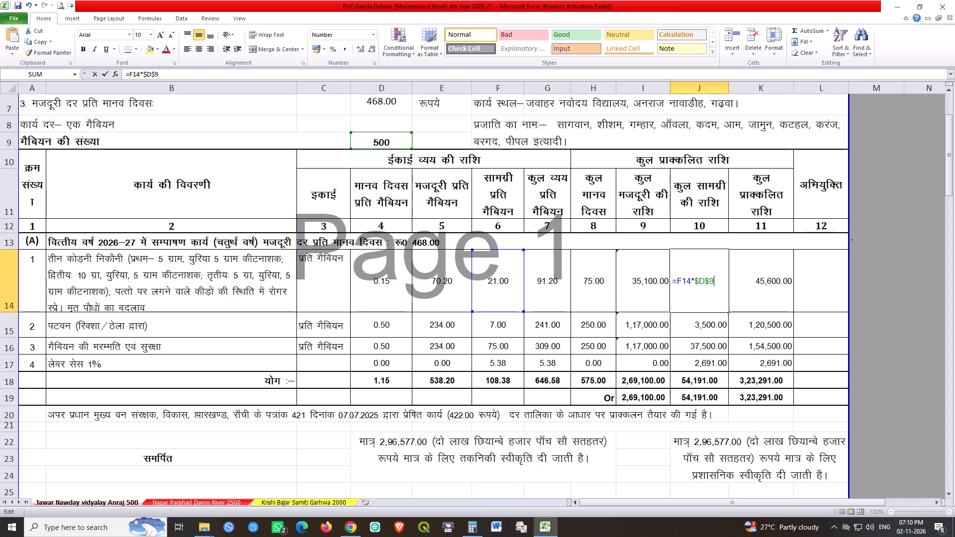
key("Return")
left_click(706, 297)
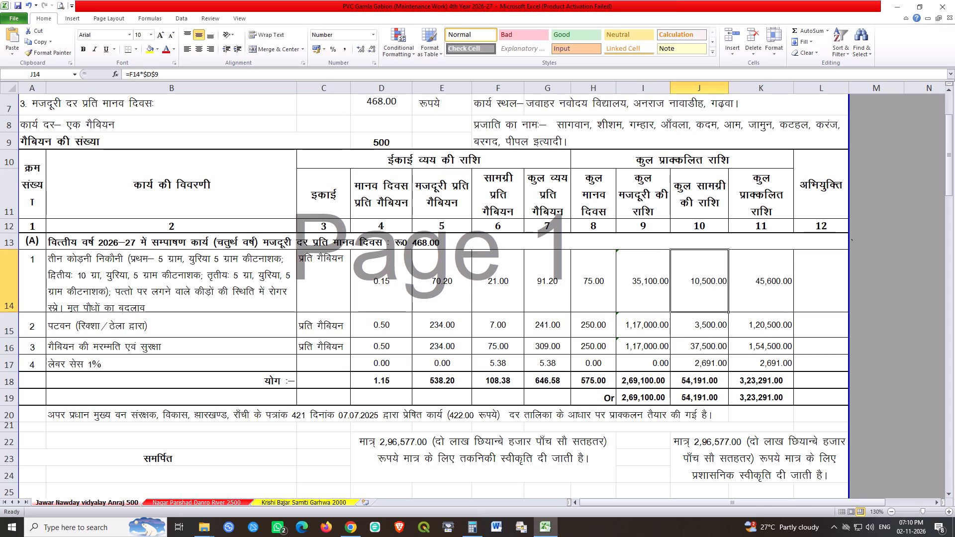
left_click_drag(730, 312, 726, 347)
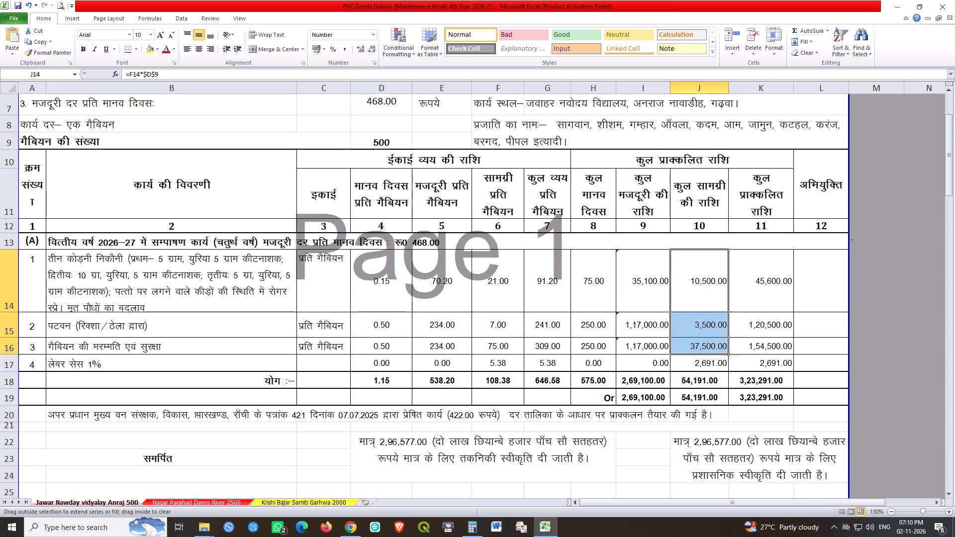
Inspect the labour cess material amount in J17 and the material total formula in J18 without changing them.
double_click(712, 360)
key("Return")
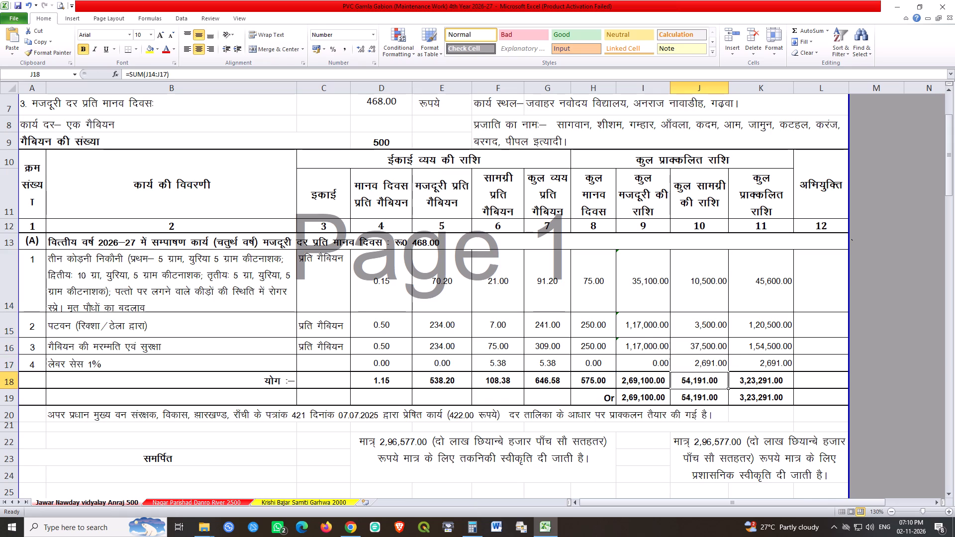
double_click(703, 386)
key("Return")
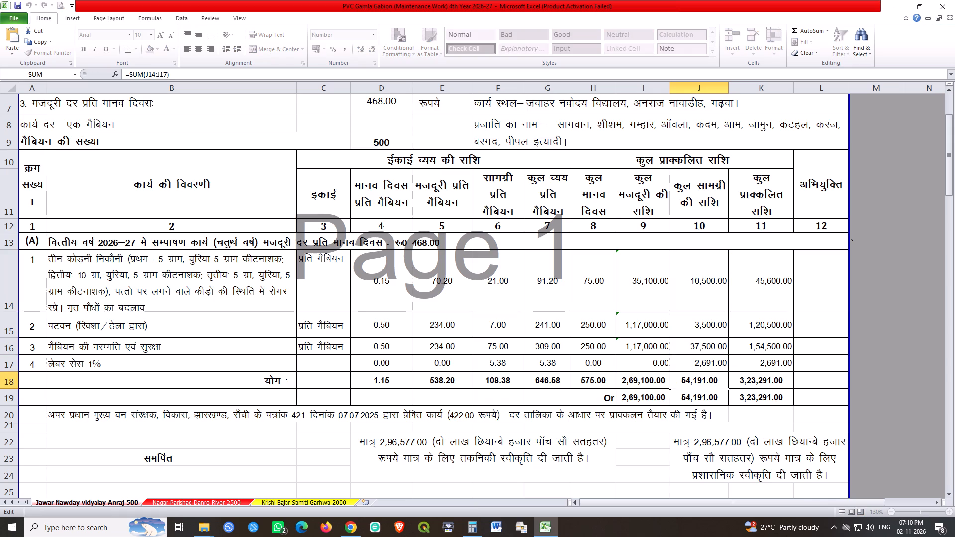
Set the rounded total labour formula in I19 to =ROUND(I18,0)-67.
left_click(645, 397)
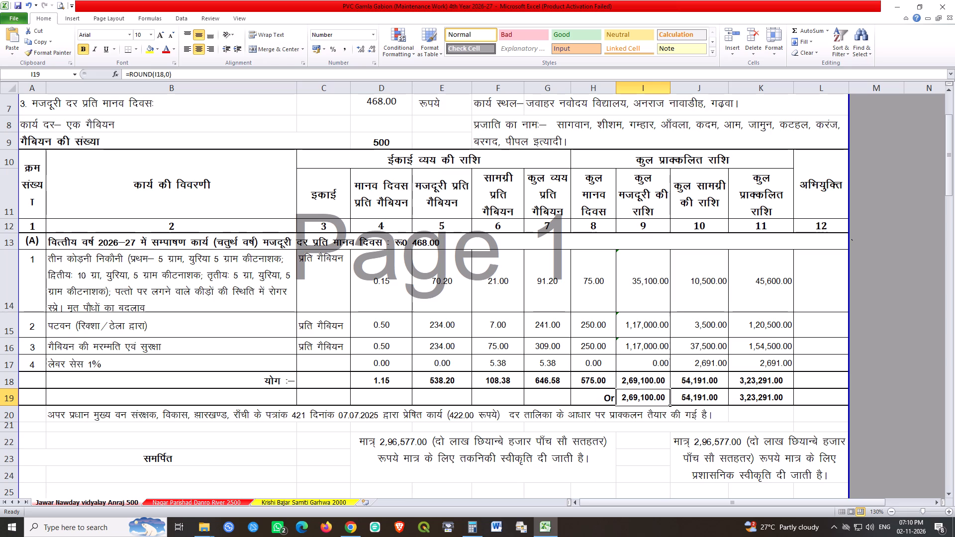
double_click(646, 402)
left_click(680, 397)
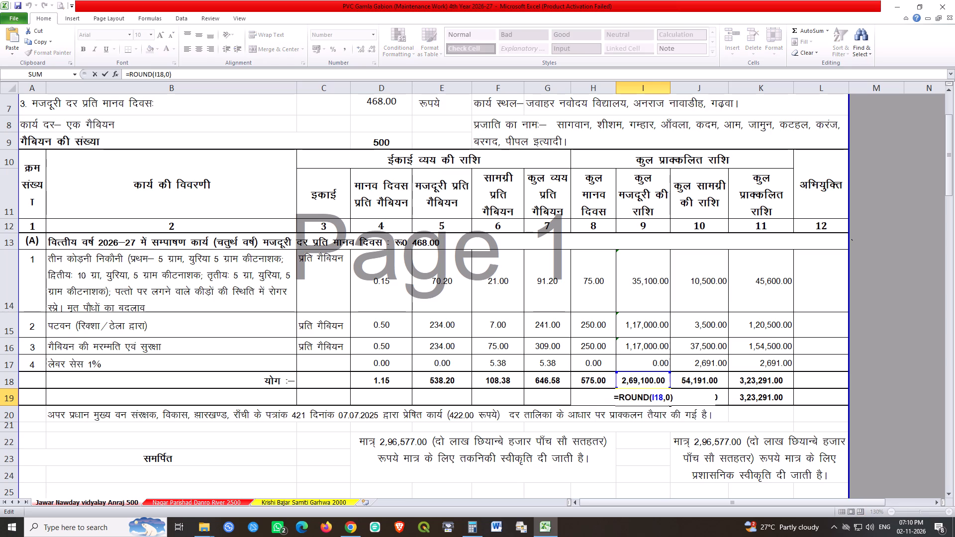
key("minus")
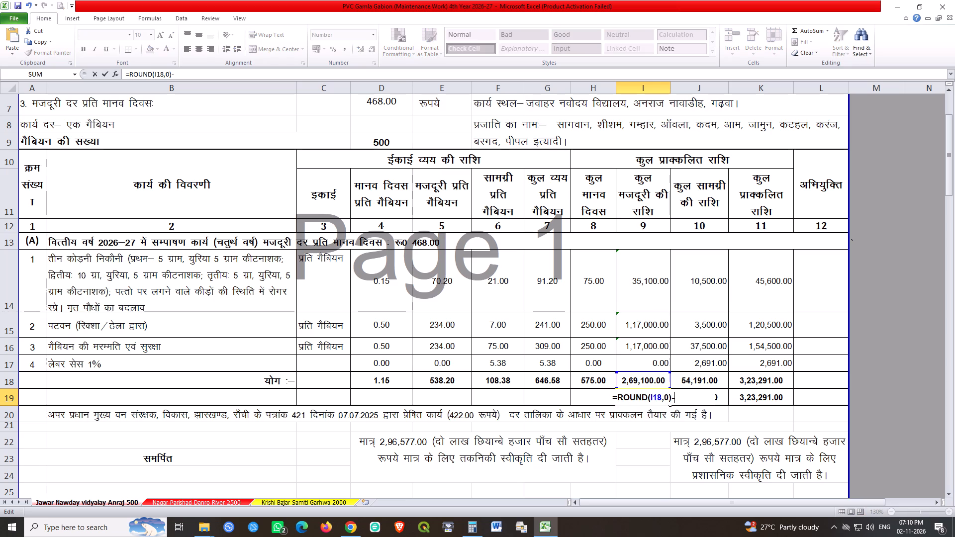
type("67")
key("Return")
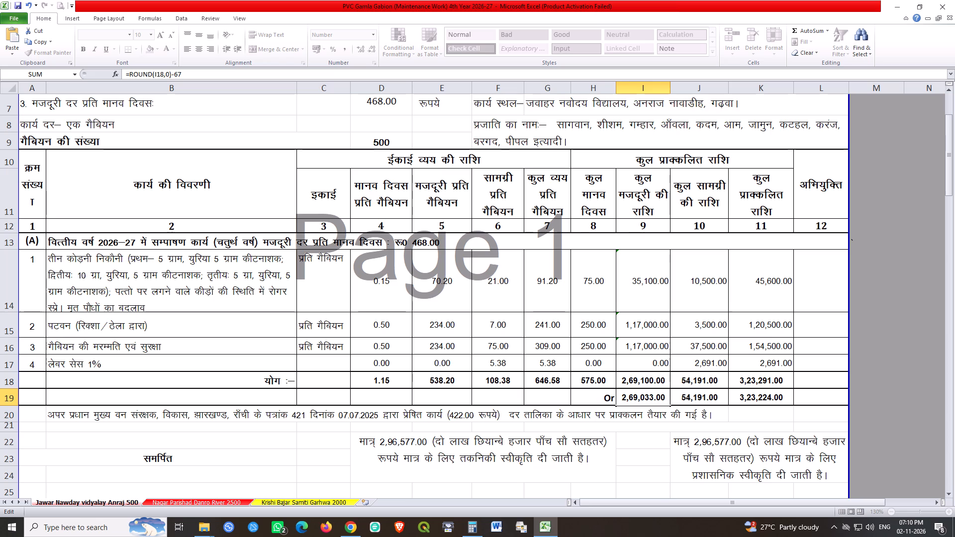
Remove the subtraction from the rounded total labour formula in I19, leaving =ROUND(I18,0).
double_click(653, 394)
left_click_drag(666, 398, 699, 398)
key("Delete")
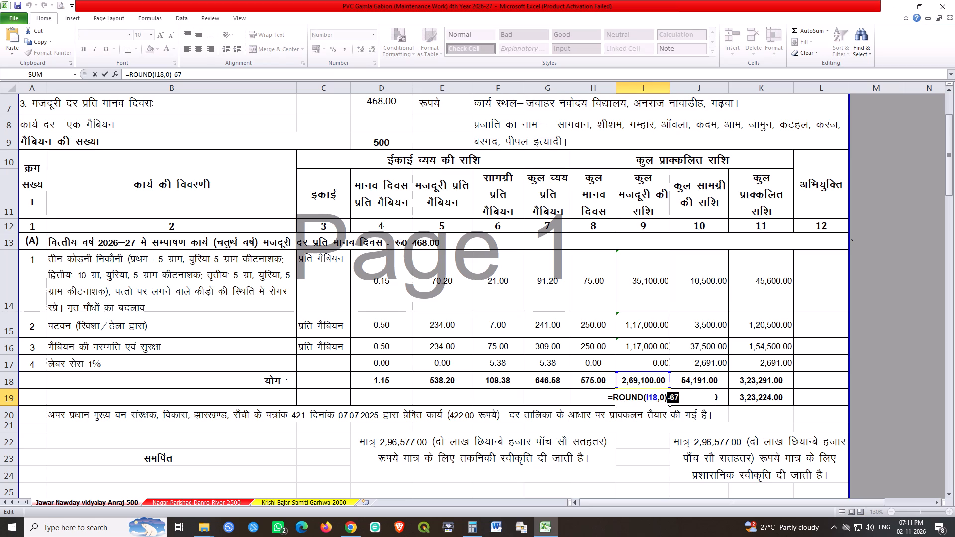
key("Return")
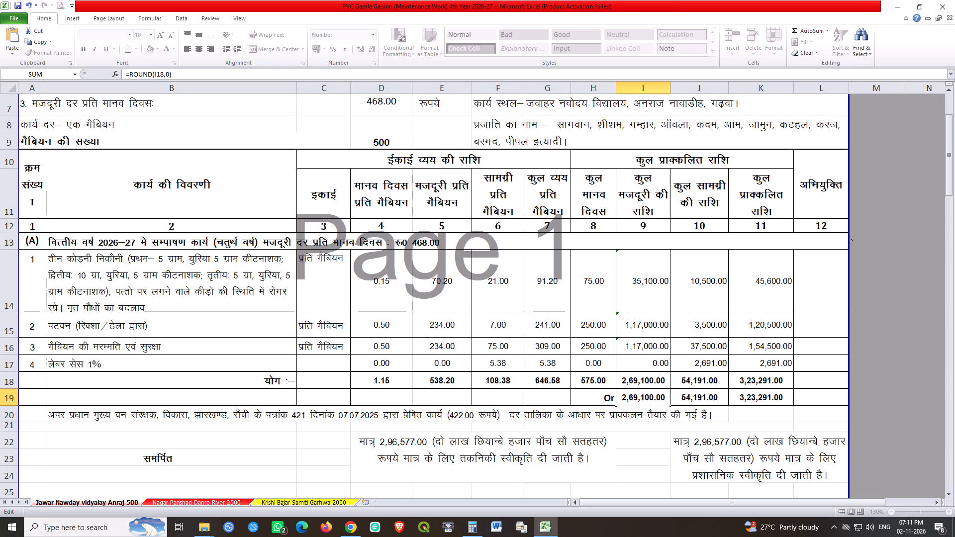
Set the rounded total material cost formula in J19 to =ROUND(J18,0)-30.
left_click(651, 394)
left_click(701, 387)
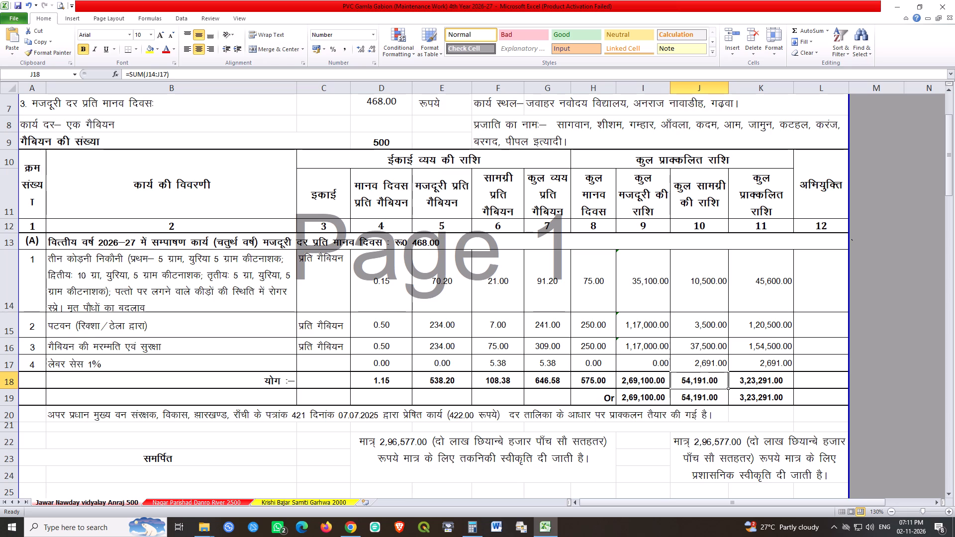
left_click(706, 400)
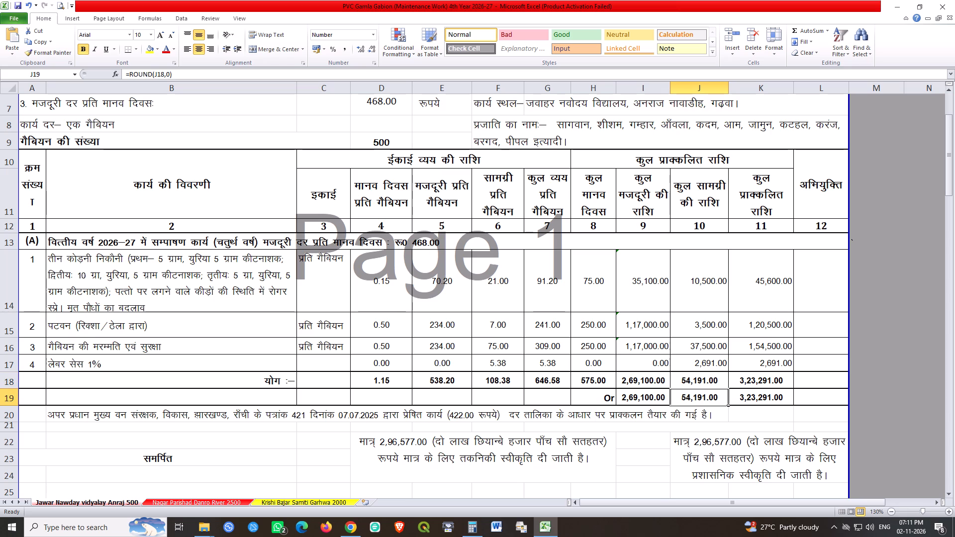
double_click(706, 400)
left_click(751, 398)
key("minus")
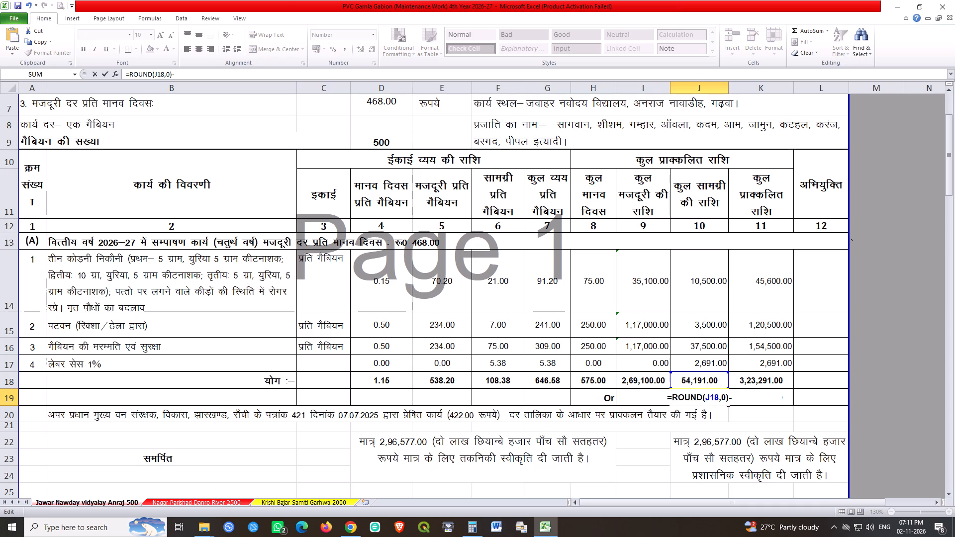
type("30")
key("Return")
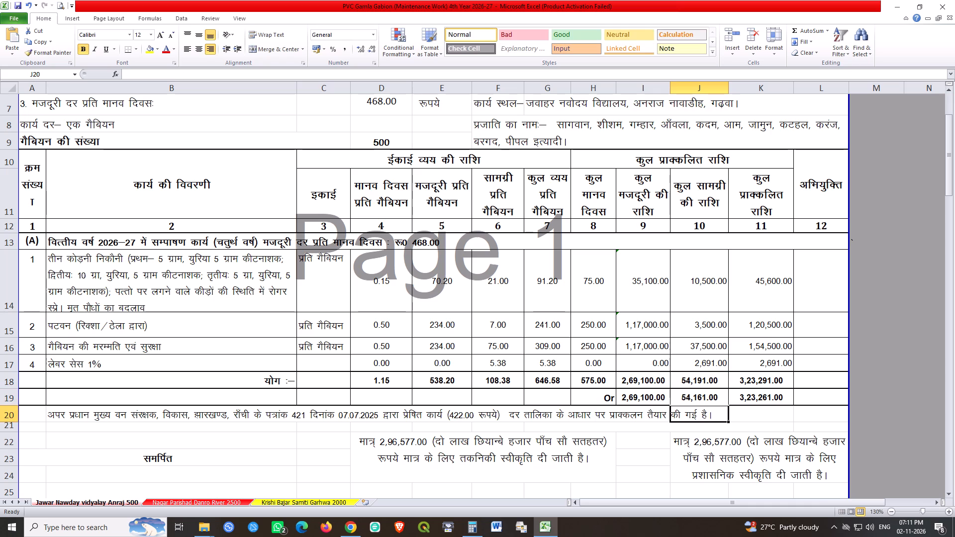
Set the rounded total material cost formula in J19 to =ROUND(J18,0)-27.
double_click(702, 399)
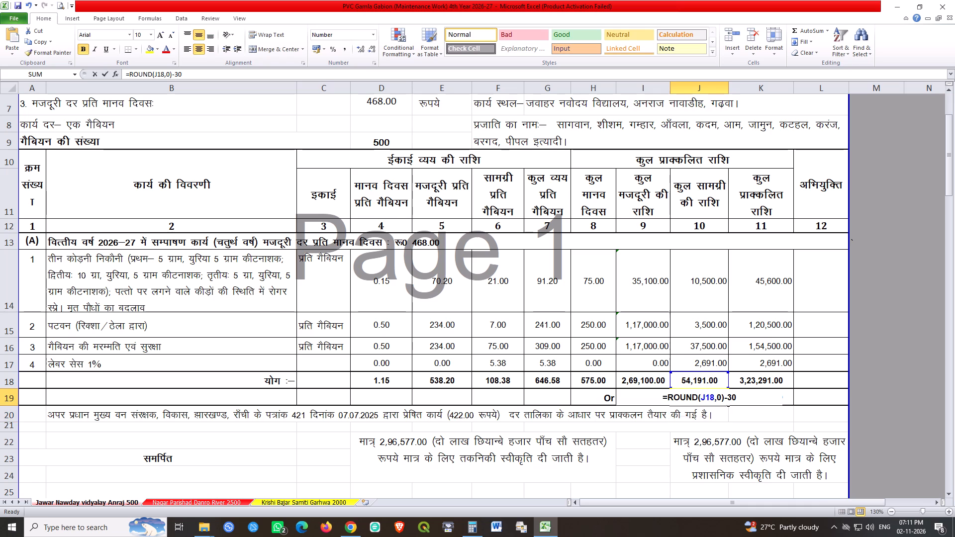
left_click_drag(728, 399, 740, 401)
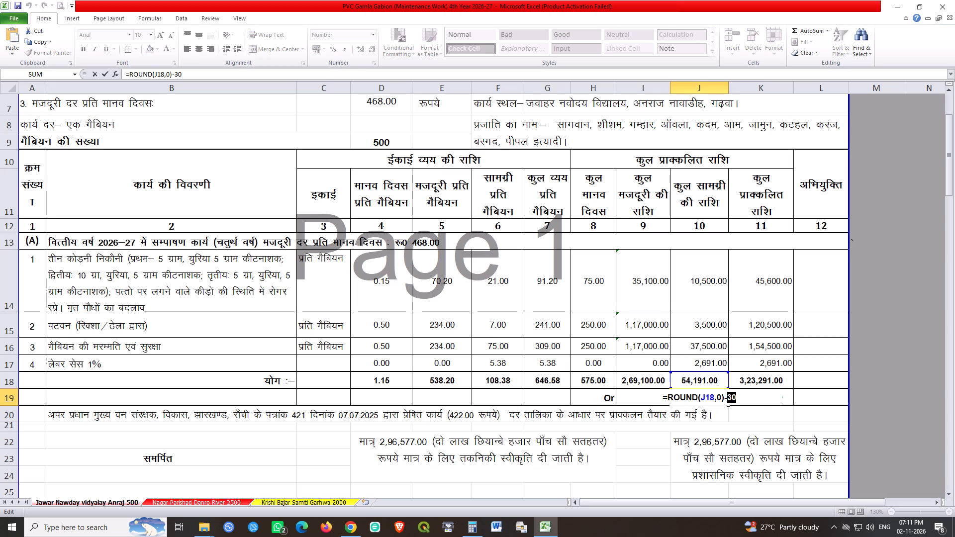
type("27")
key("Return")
Set the rounded total material cost formula in J19 to =ROUND(J18,0)-24 and check the combined total formula in K19.
double_click(712, 398)
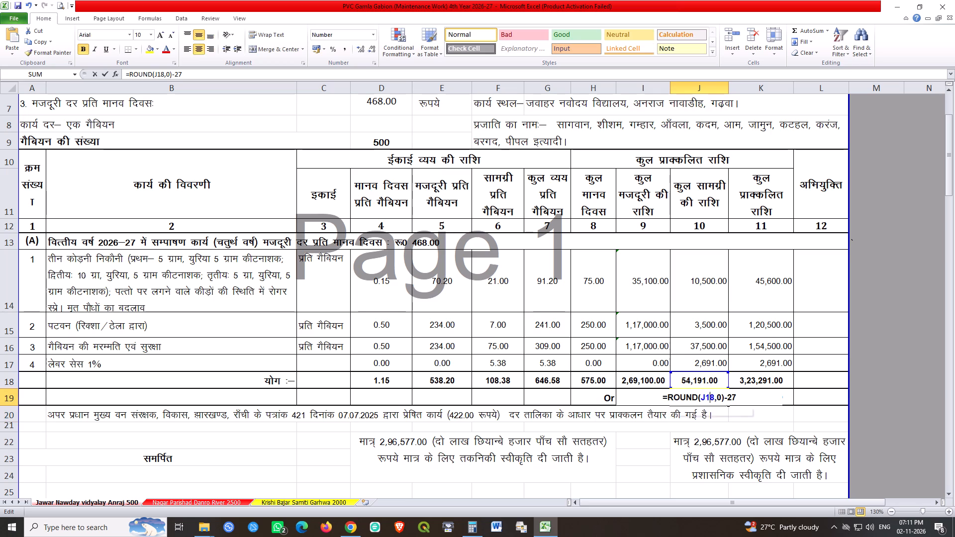
left_click(733, 399)
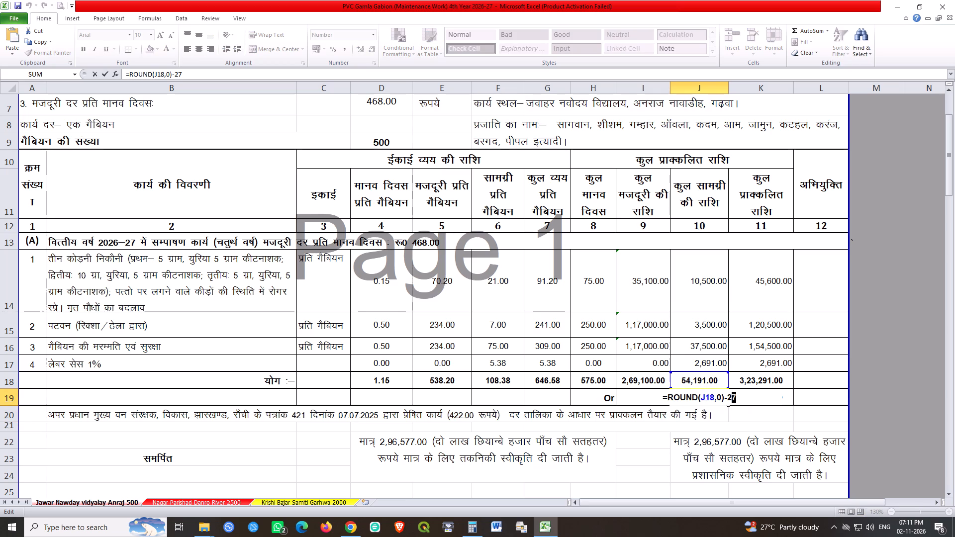
key("4")
key("Return")
left_click(725, 392)
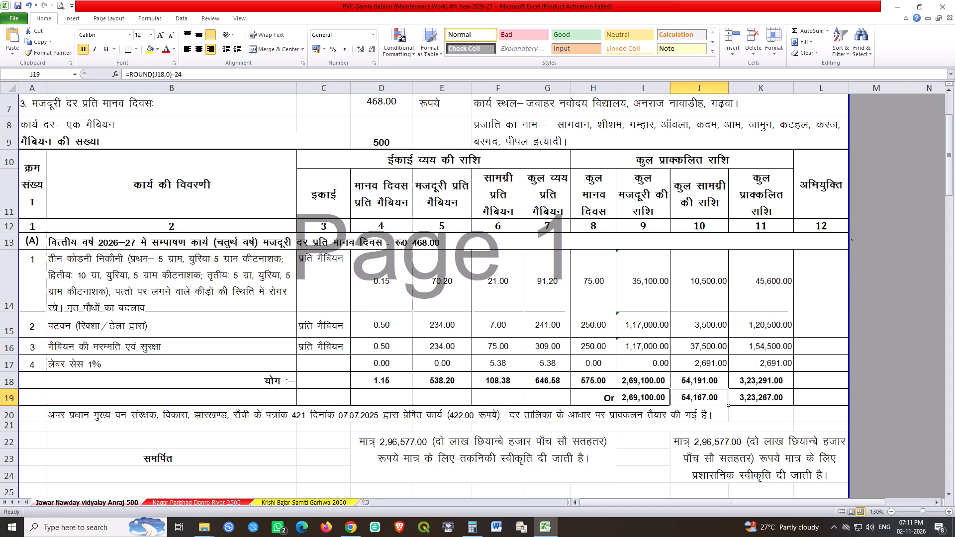
left_click(764, 397)
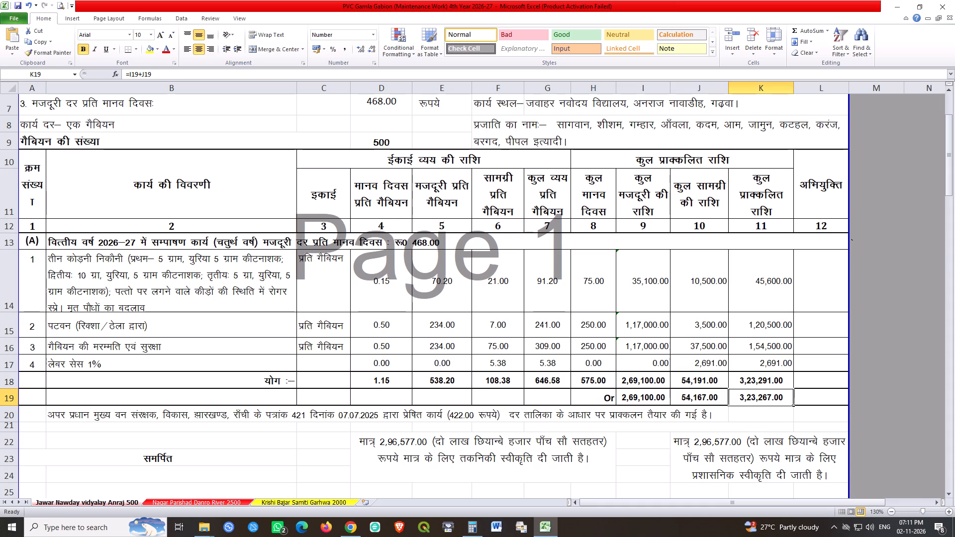
double_click(781, 398)
key("Return")
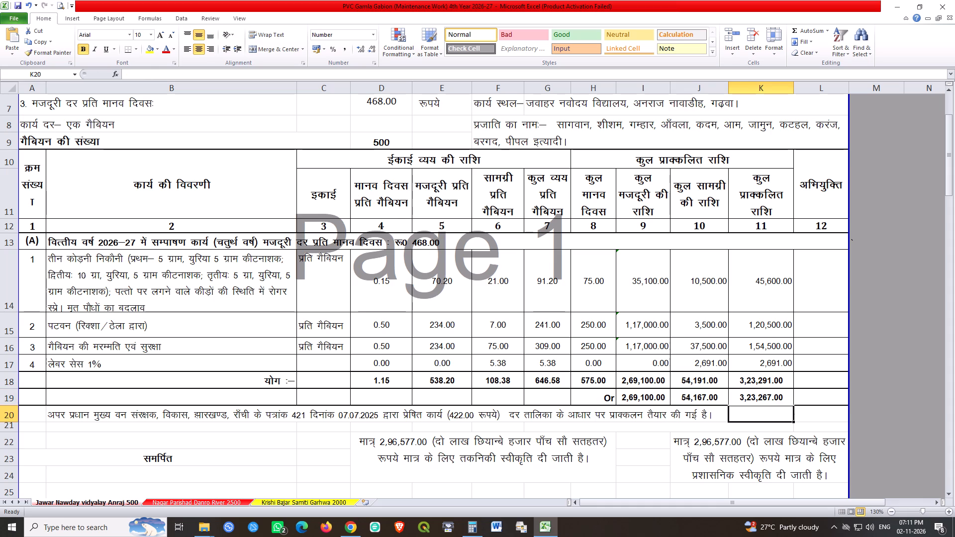
Save the workbook with the adjusted rounded totals.
left_click(642, 404)
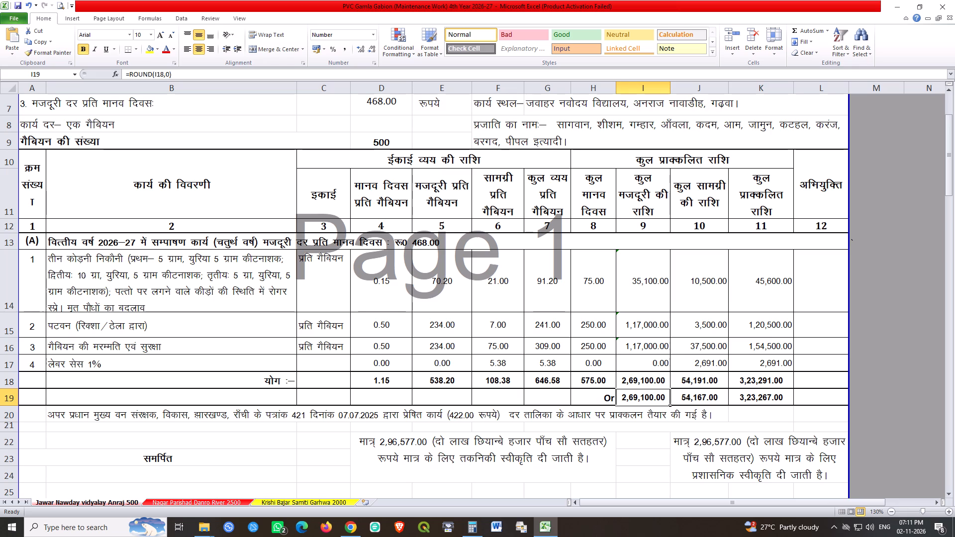
key("ctrl+s")
key("ctrl+s")
key("ctrl+s")
key("ctrl+s")
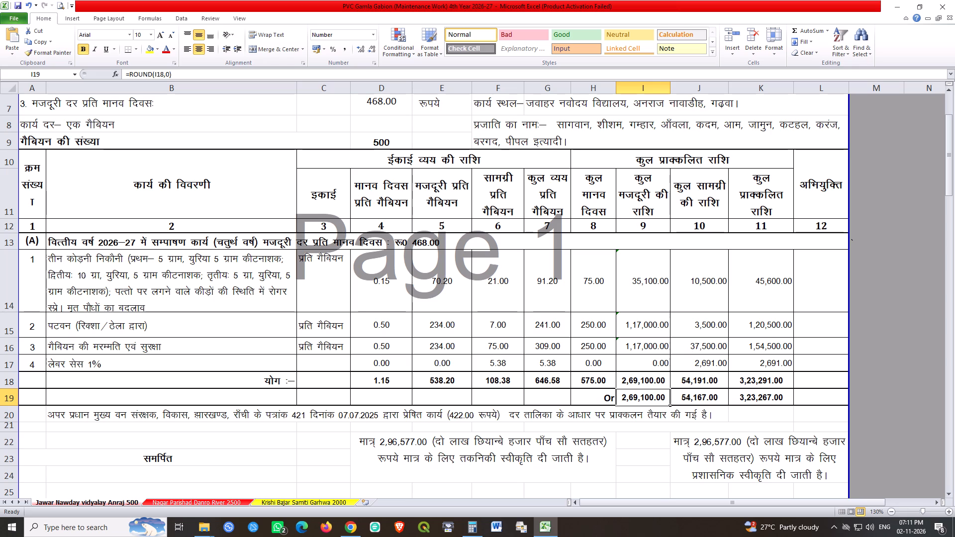
Copy the rate-reference note in A19:B19 of the Krishi Bajar Samiti Garhwa 2000 sheet over A20 on the Nagar Parishad Danro River 2500 sheet.
left_click(226, 500)
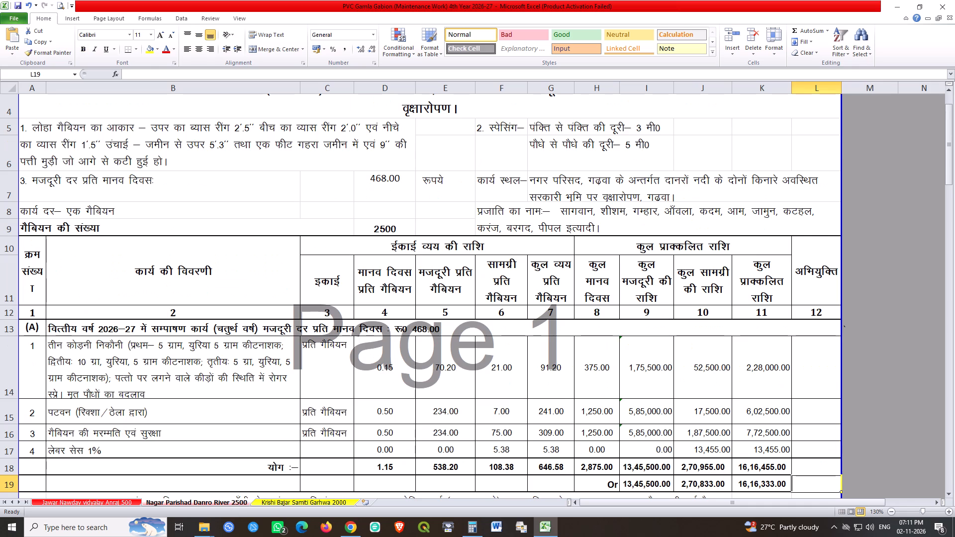
scroll(349, 437, "down", 1)
left_click(322, 501)
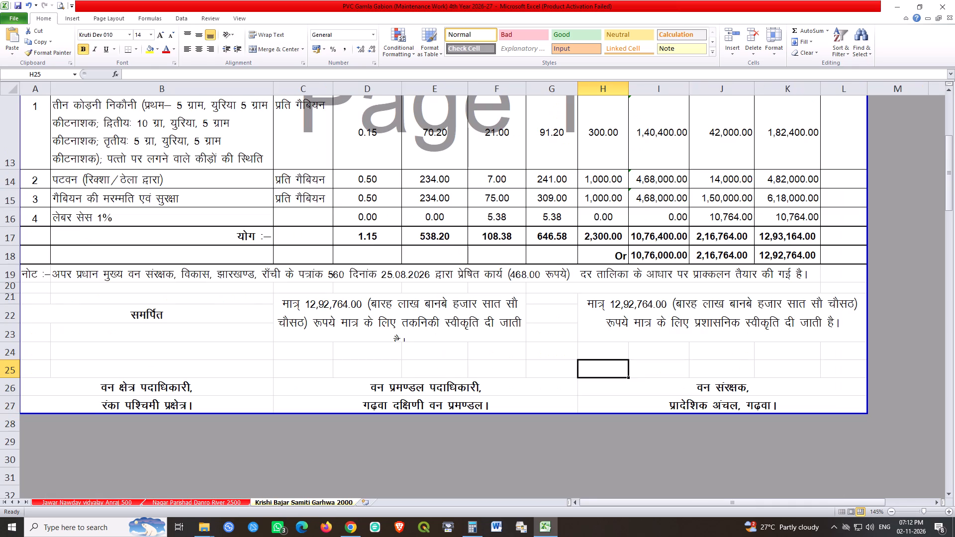
left_click_drag(50, 277, 71, 277)
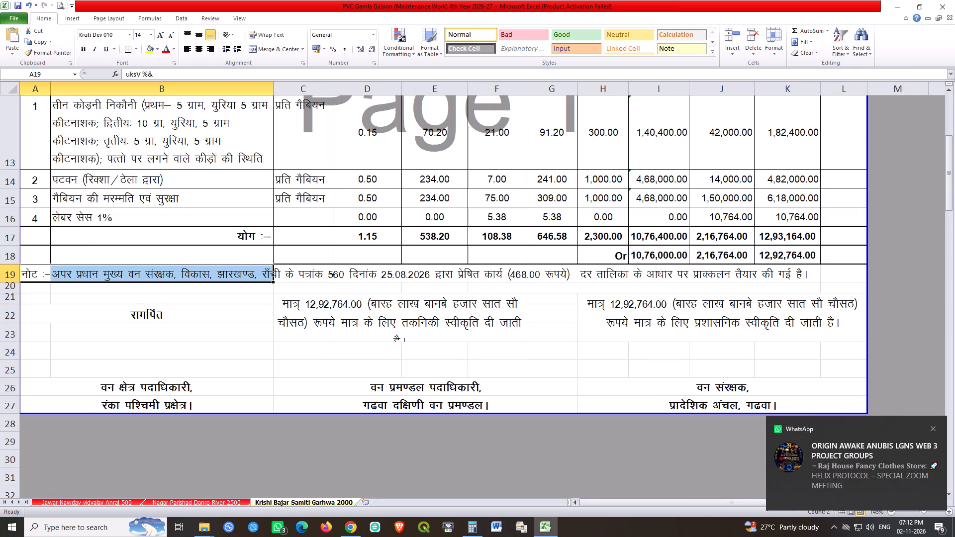
key("ctrl+c")
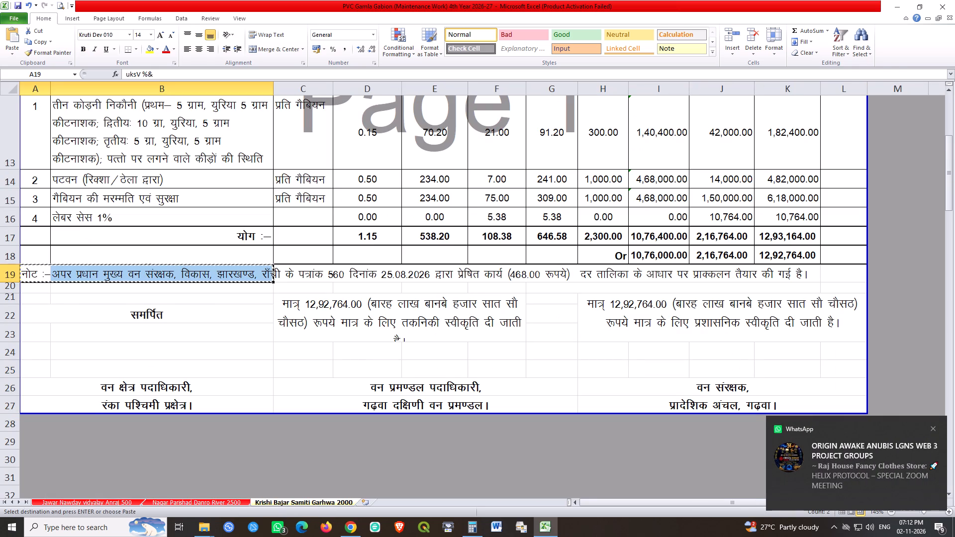
left_click(216, 503)
left_click(42, 426)
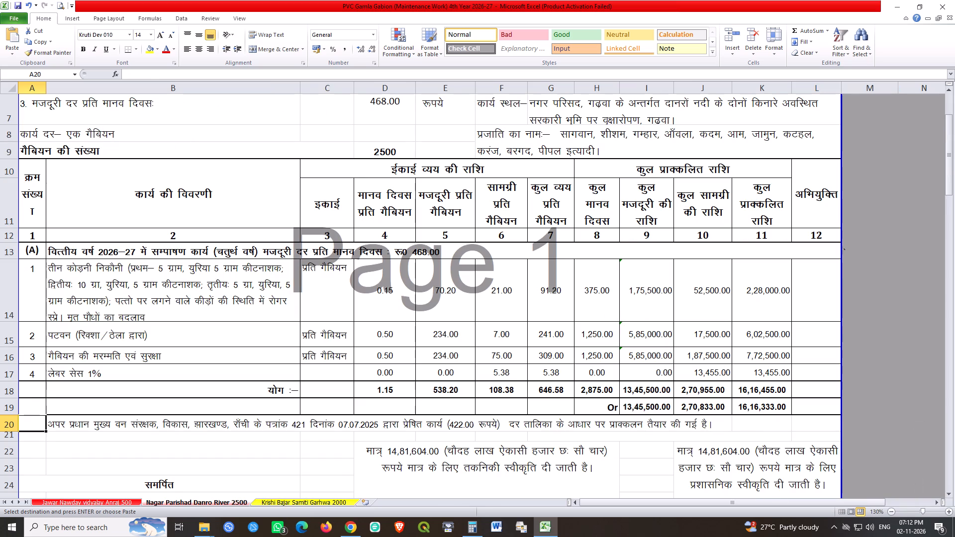
key("ctrl+v")
Paste the copied rate-reference note at A20 on the Jawar Nawday vidyalay Anraj 500 sheet and save the workbook.
left_click(79, 501)
left_click(35, 415)
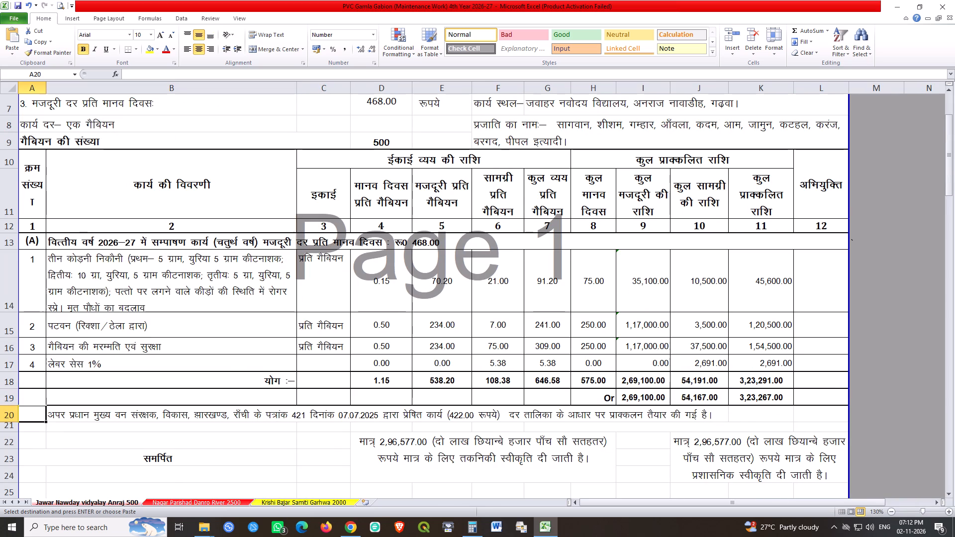
key("ctrl+v")
left_click(310, 453)
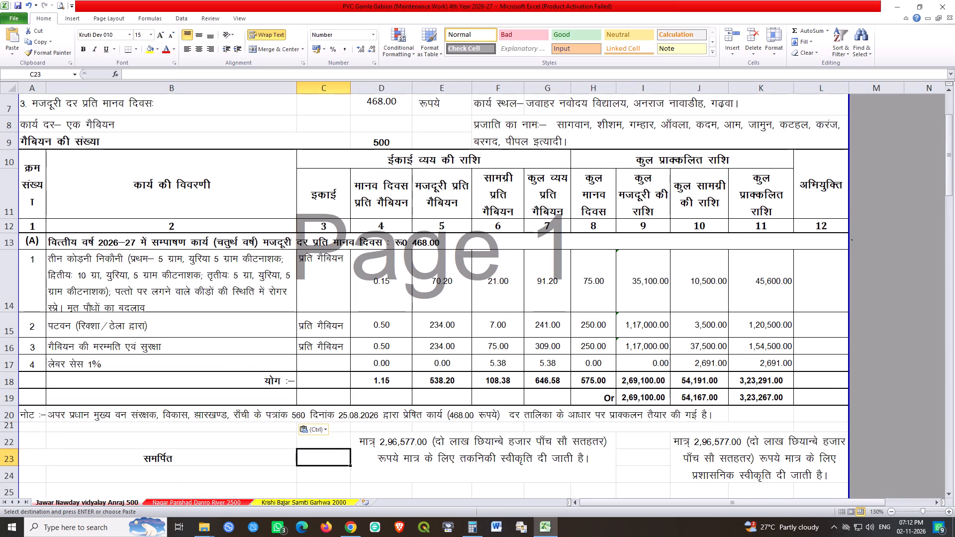
key("ctrl+s")
key("ctrl+s")
key("ctrl+s")
Copy the approval statements and signature block C21:L27 from the Krishi Bajar Samiti Garhwa 2000 sheet for use on the Nagar Parishad Danro River 2500 sheet.
scroll(610, 380, "down", 2)
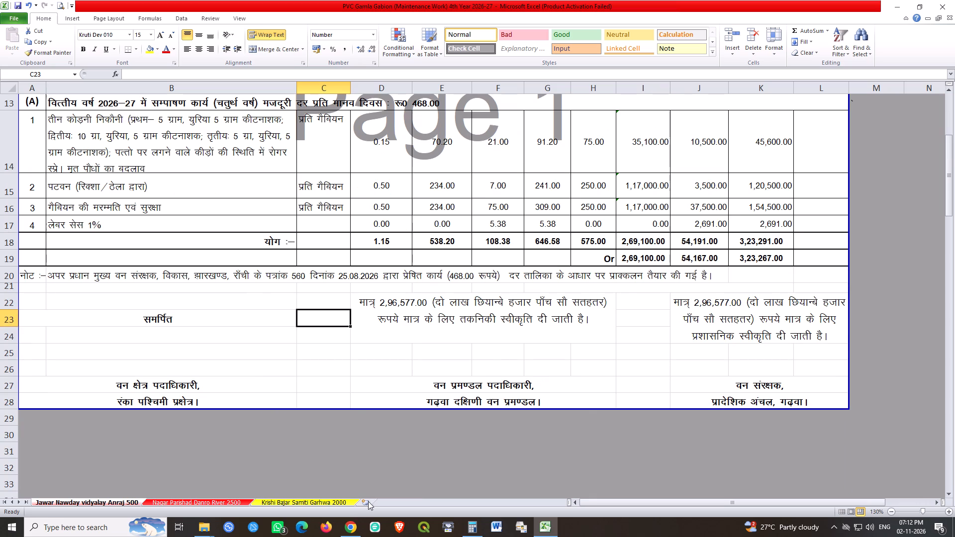
left_click(311, 504)
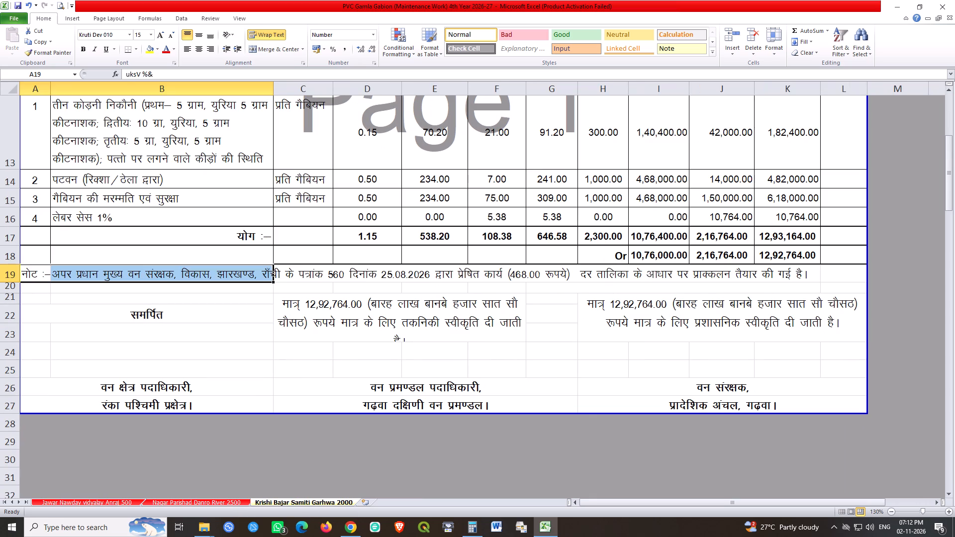
left_click(363, 340)
left_click_drag(337, 320, 656, 406)
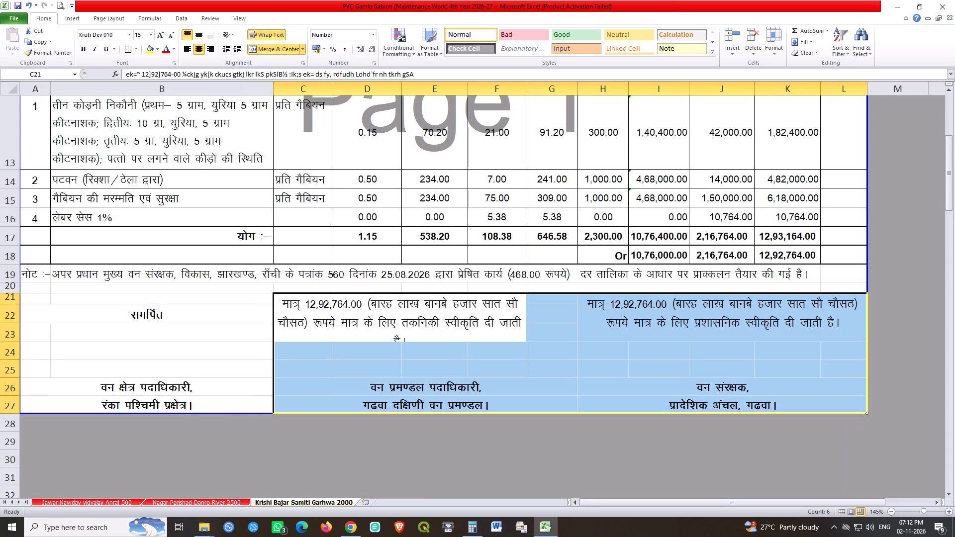
key("ctrl+c")
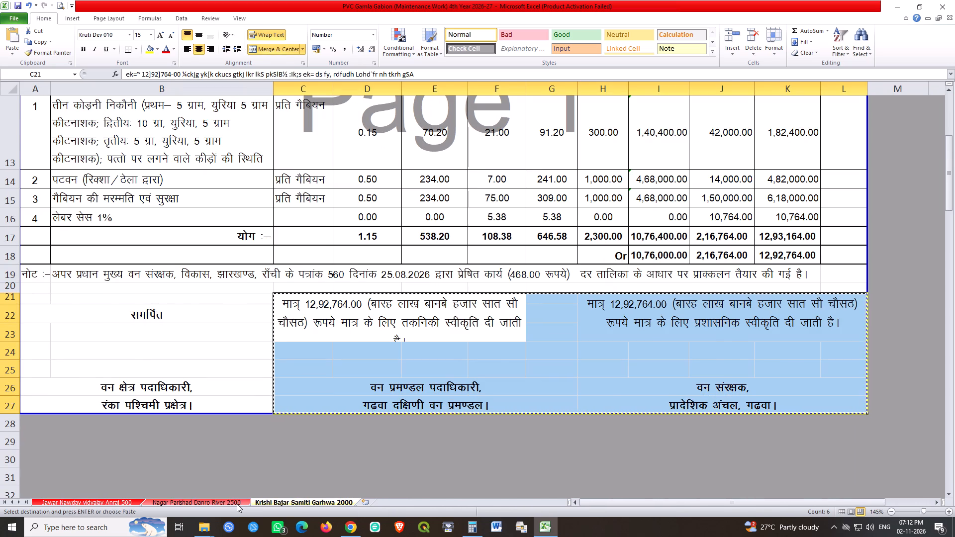
left_click(237, 504)
scroll(368, 420, "down", 1)
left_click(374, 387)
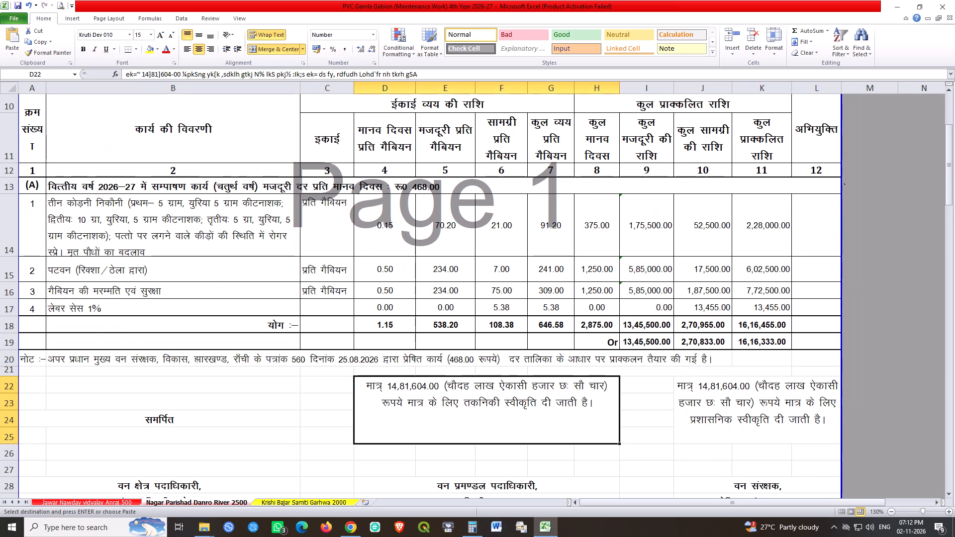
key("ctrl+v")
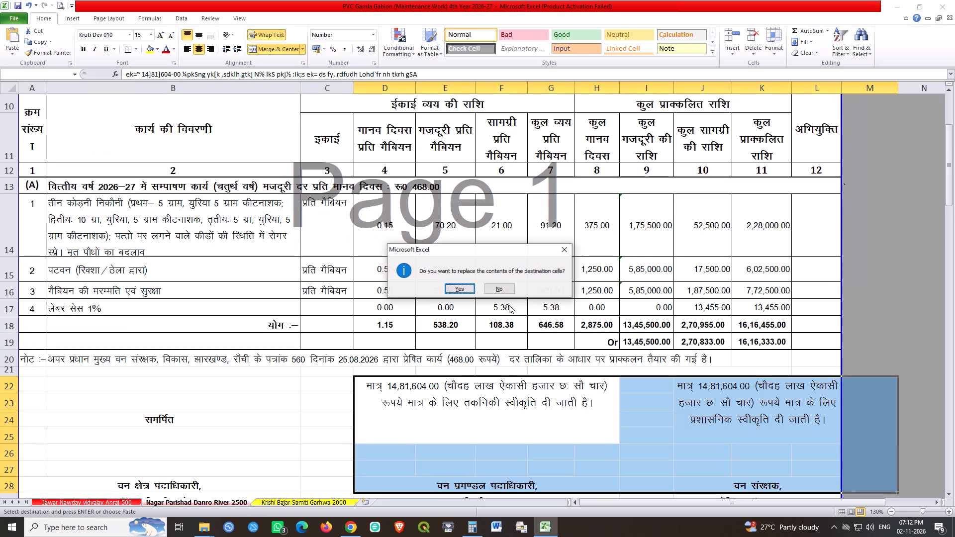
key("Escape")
Paste the copied approval and signature block at C22 on the Nagar Parishad Danro River 2500 sheet, replacing the old block.
left_click(340, 383)
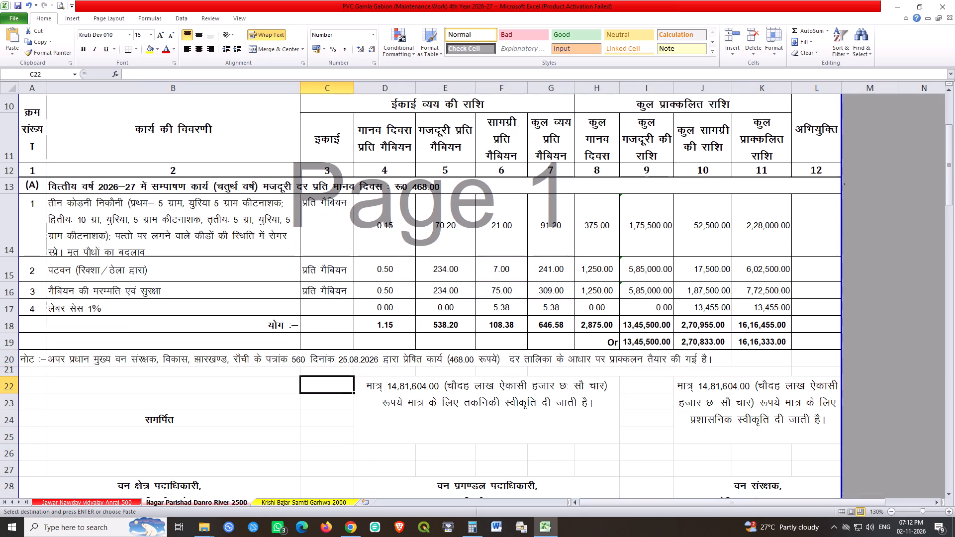
key("ctrl+v")
scroll(538, 423, "down", 2)
scroll(457, 420, "down", 1)
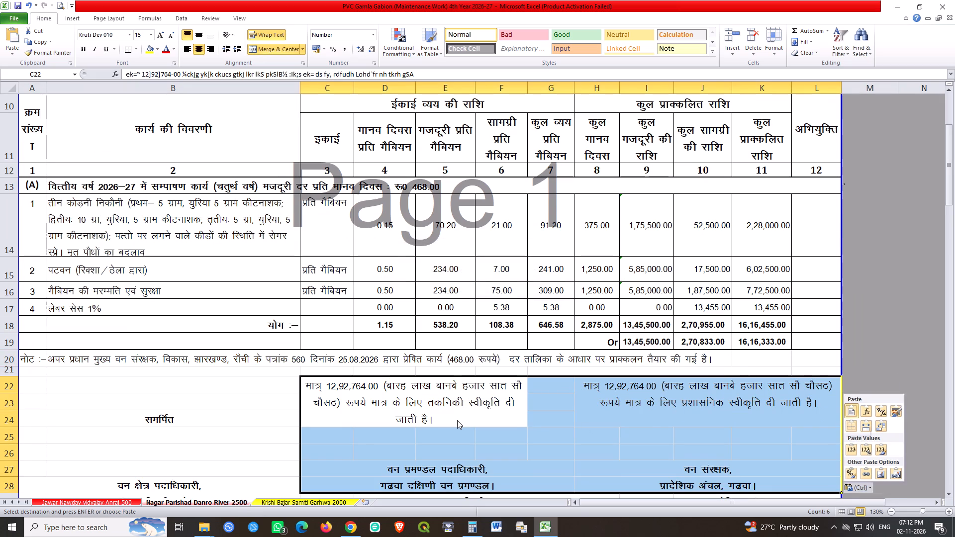
scroll(457, 420, "down", 1)
Copy the approval and signature block C22:L28 to C22 on the Jawar Nawday vidyalay Anraj 500 sheet and save the workbook.
key("ctrl+c")
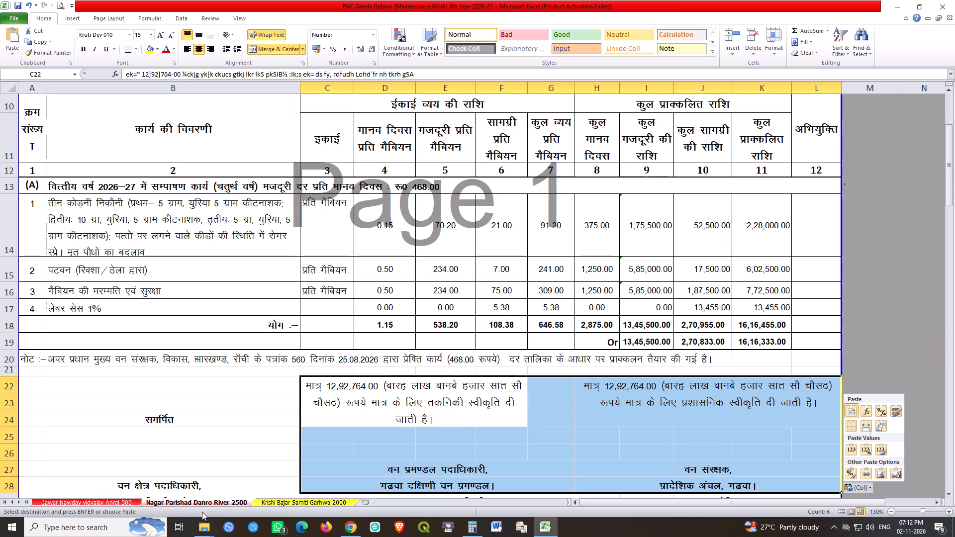
left_click(99, 499)
left_click(106, 502)
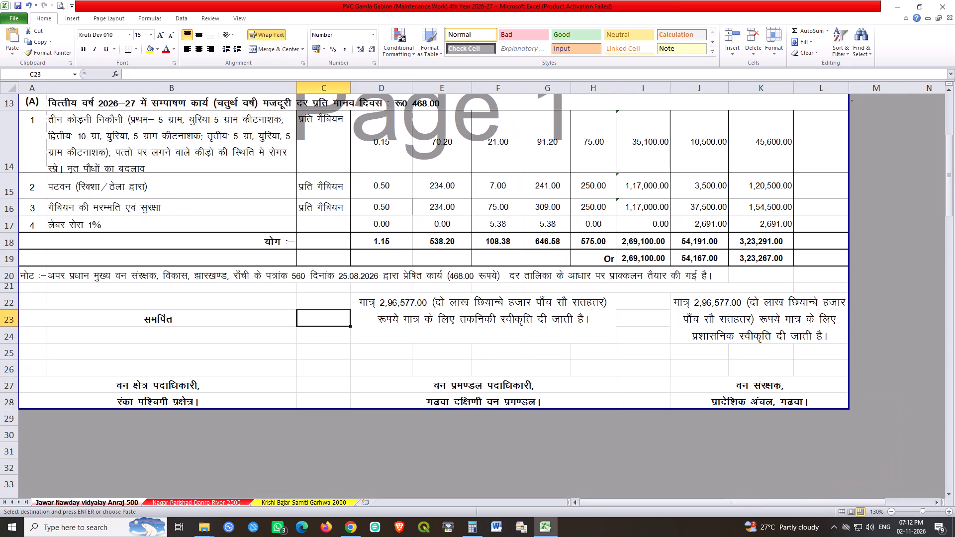
left_click(343, 300)
key("ctrl+v")
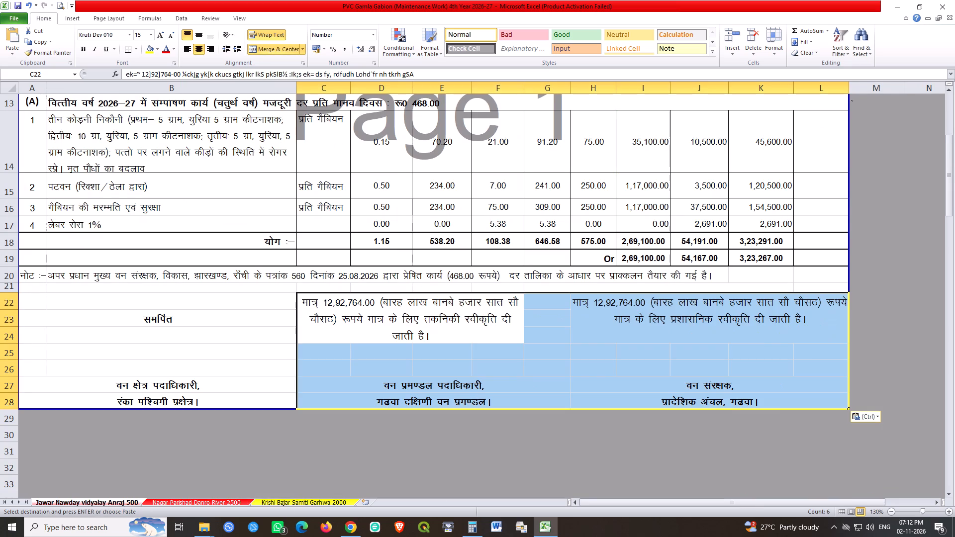
left_click(729, 352)
key("ctrl+s")
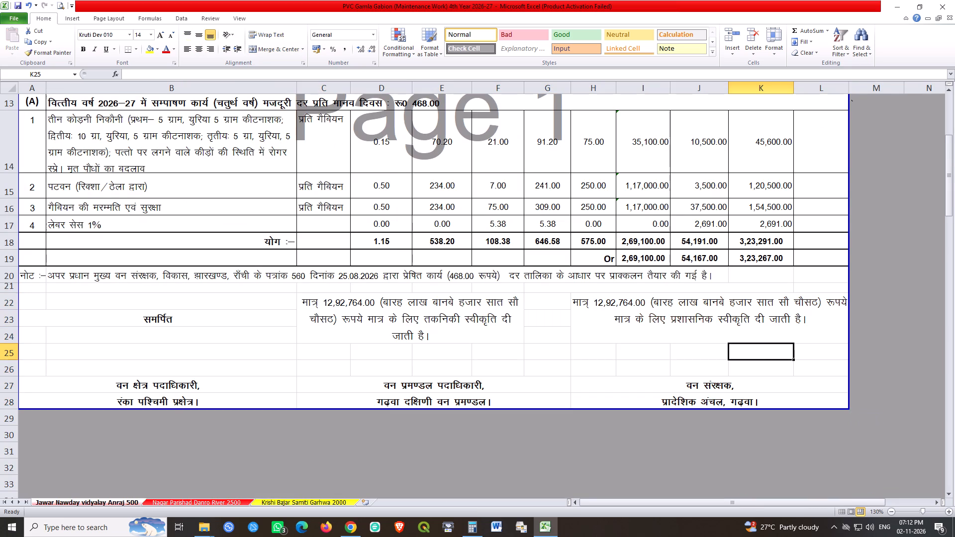
On the Nagar Parishad Danro River 2500 sheet, set the amount in the technical approval statement in C22 to 16,16,333.00.
left_click(206, 500)
left_click(579, 448)
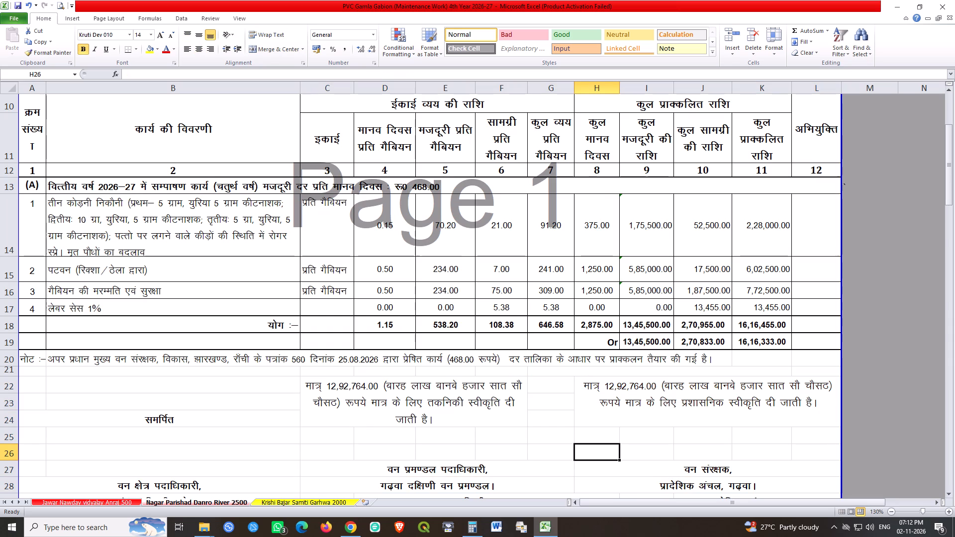
double_click(336, 384)
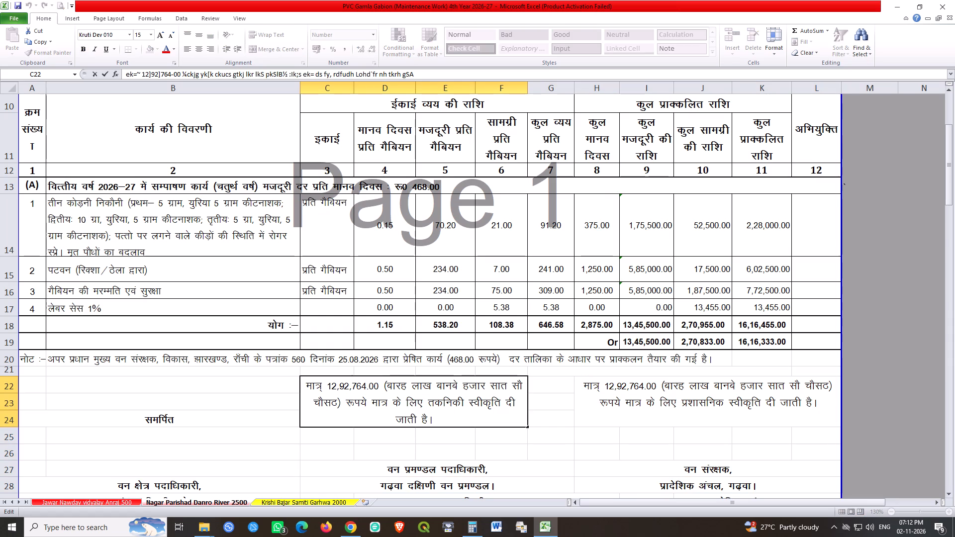
key("shift+Left")
key("6")
key("Right")
key("shift+Right")
key("shift+Right")
type("16")
key("Right")
key("shift+Right")
key("shift+Right")
key("shift+Right")
type("333")
key("Right")
key("Right")
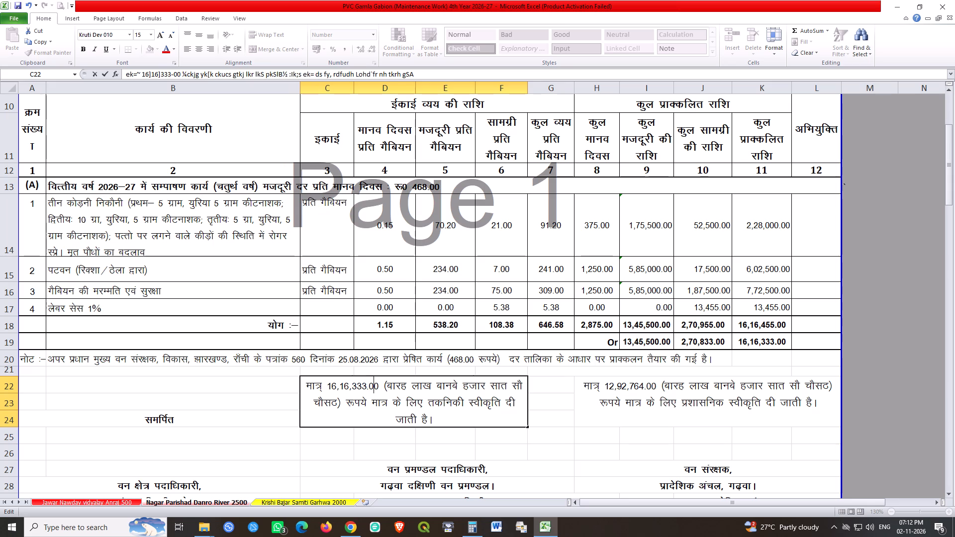
In C22's technical approval statement, change the lakh and thousand part of the amount in words to सोलह लाख सोलह हजार.
key("Right")
key("Right")
key("Right")
key("ctrl+shift+Right")
type("lksyg")
key("space")
key("Right")
key("Right")
key("Right")
key("Right")
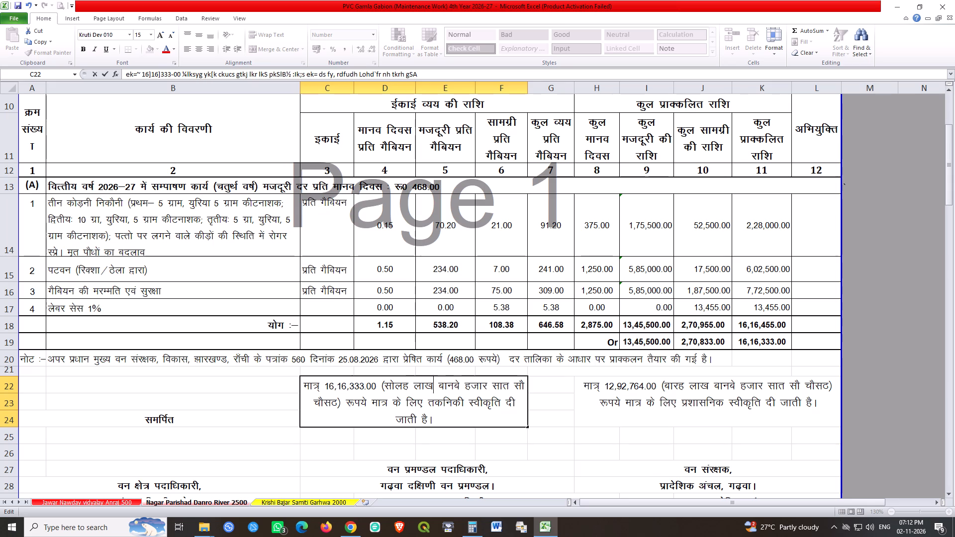
key("Right")
key("ctrl+shift+Right")
type("lksyg")
key("space")
key("Right")
key("Right")
key("Right")
key("Right")
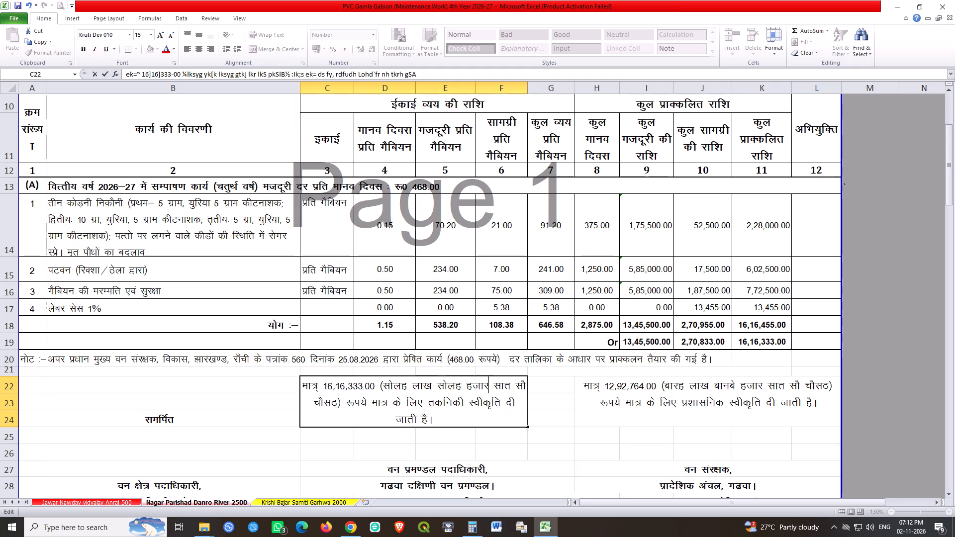
Change the remaining part of the amount in words in C22 to तीन सौ तेतीस.
key("Right")
key("shift+Right")
key("shift+Right")
key("shift+Right")
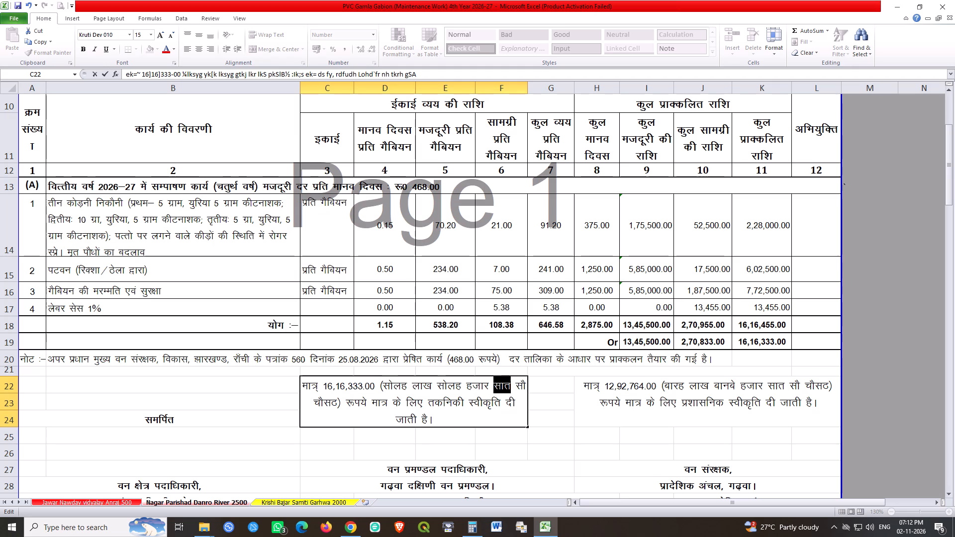
type("rhu")
key("space")
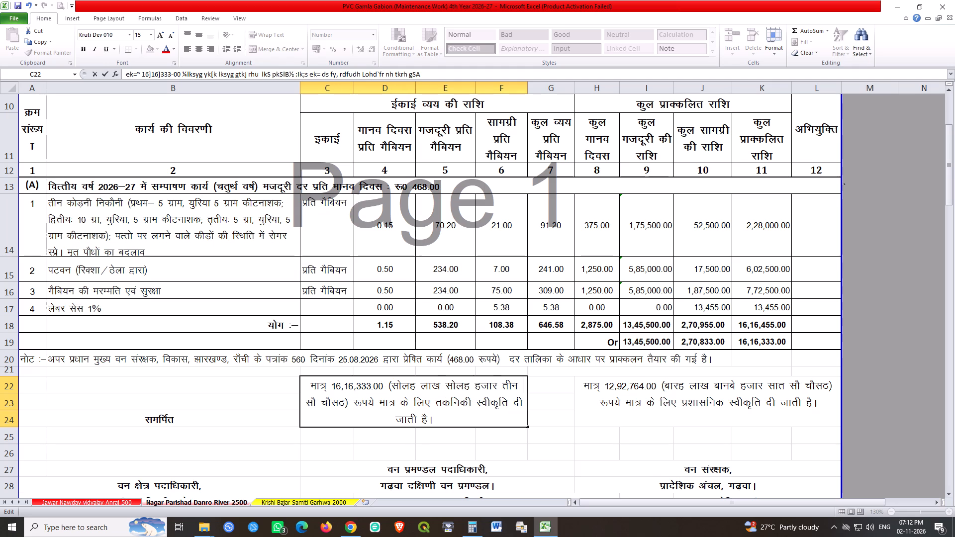
key("Right")
key("Right")
key("Right")
key("Right")
key("Right")
key("shift+Right")
key("shift+Right")
key("shift+Right")
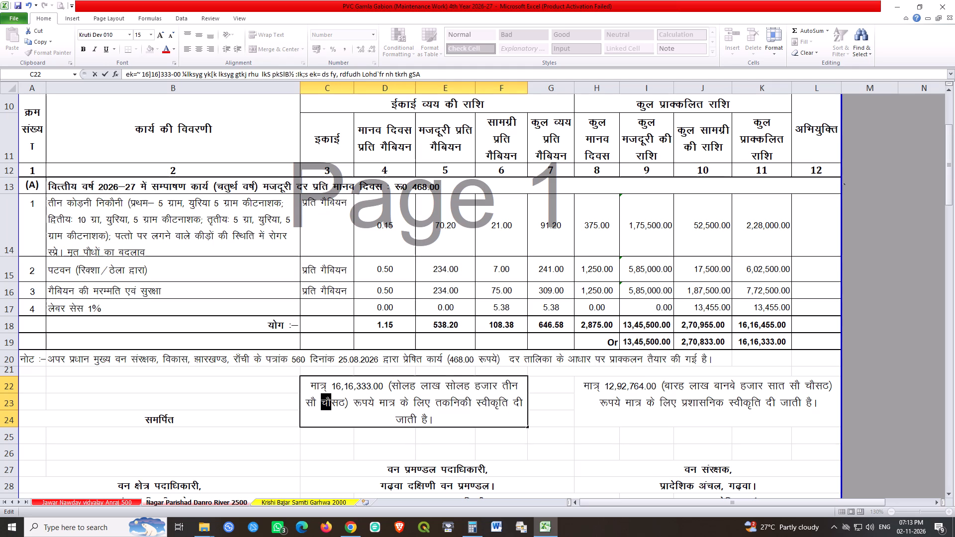
key("shift+Right")
key("shift+Right")
type("rsrhl")
key("Return")
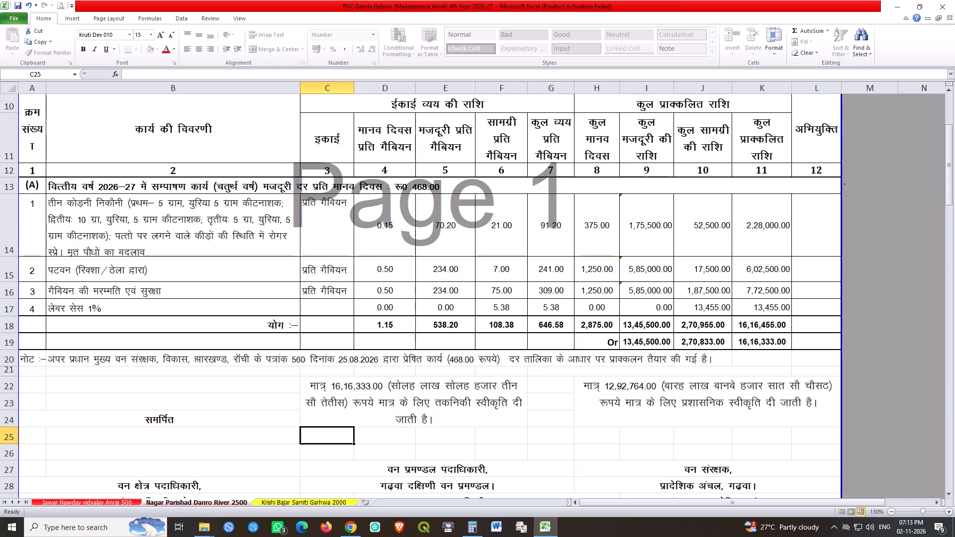
Copy the amount and its wording, 16,16,333.00 (सोलह लाख सोलह हजार तीन सौ तेतीस), from C22 over the old amount in H22's administrative approval statement.
double_click(353, 388)
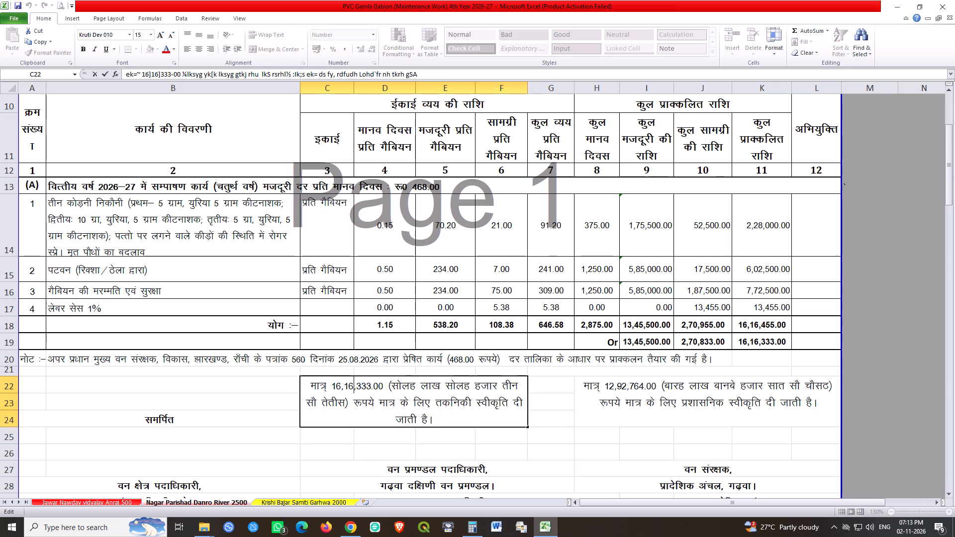
left_click_drag(332, 385, 351, 400)
key("ctrl+c")
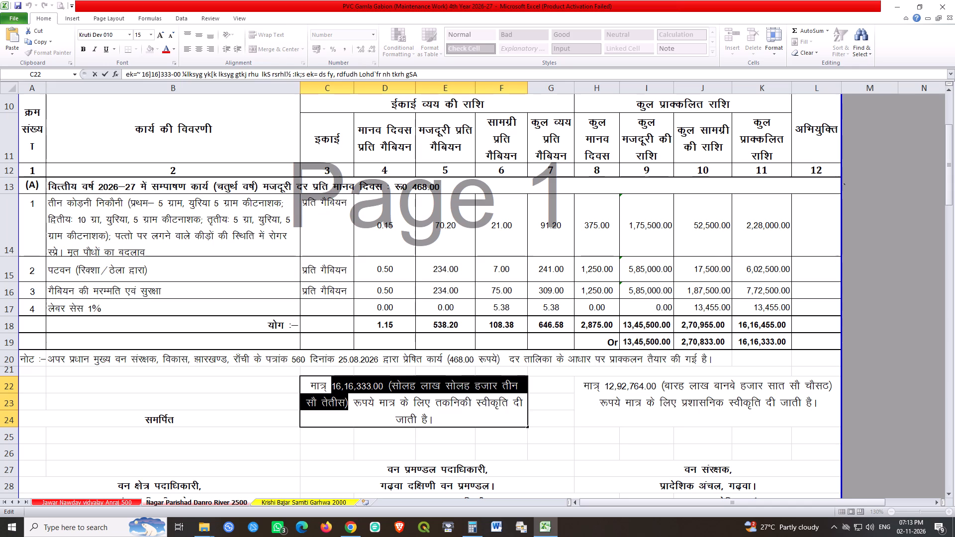
left_click(596, 396)
double_click(593, 388)
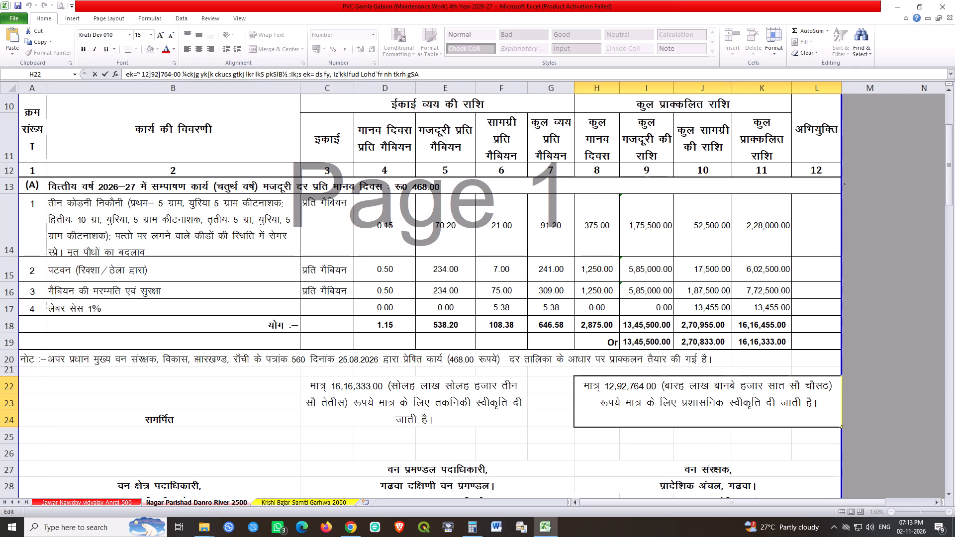
left_click_drag(605, 385, 835, 384)
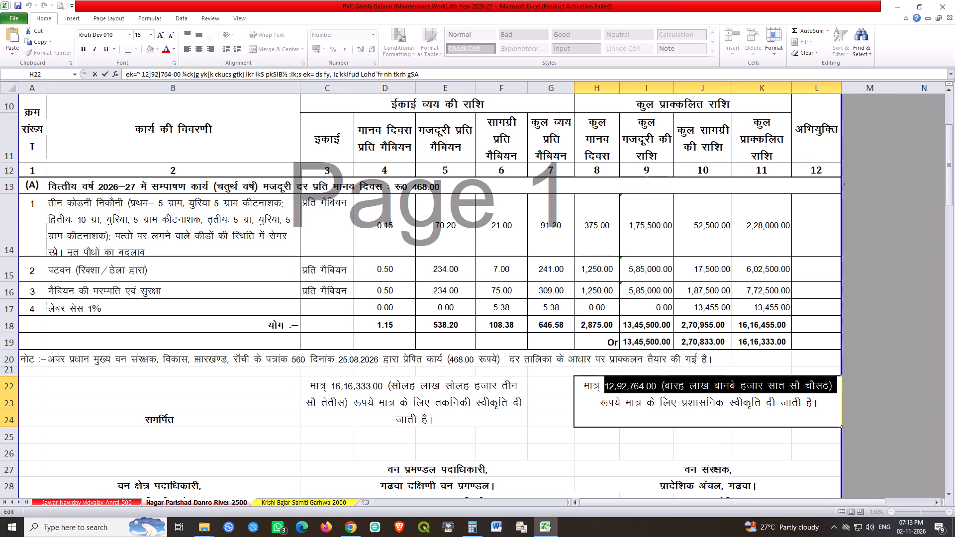
left_click_drag(835, 384, 834, 384)
key("ctrl+v")
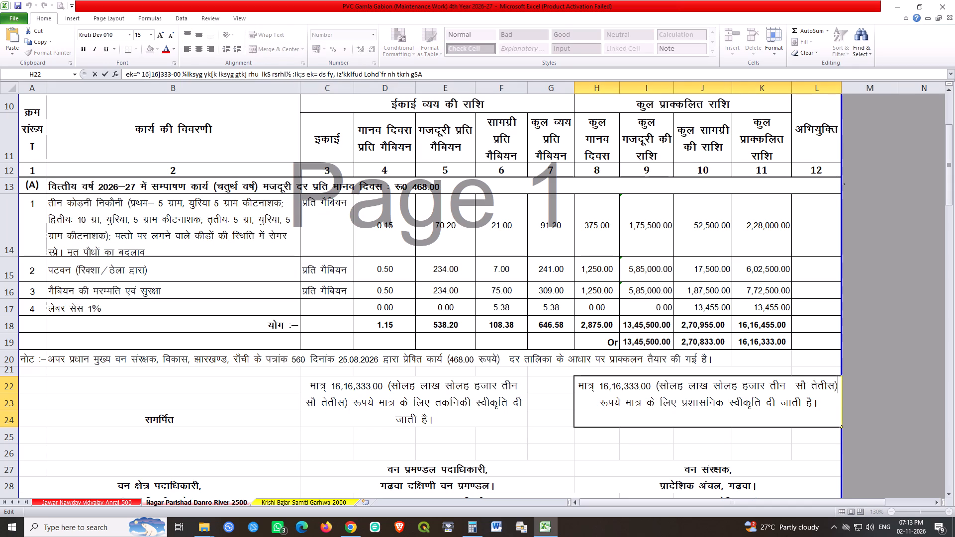
key("Return")
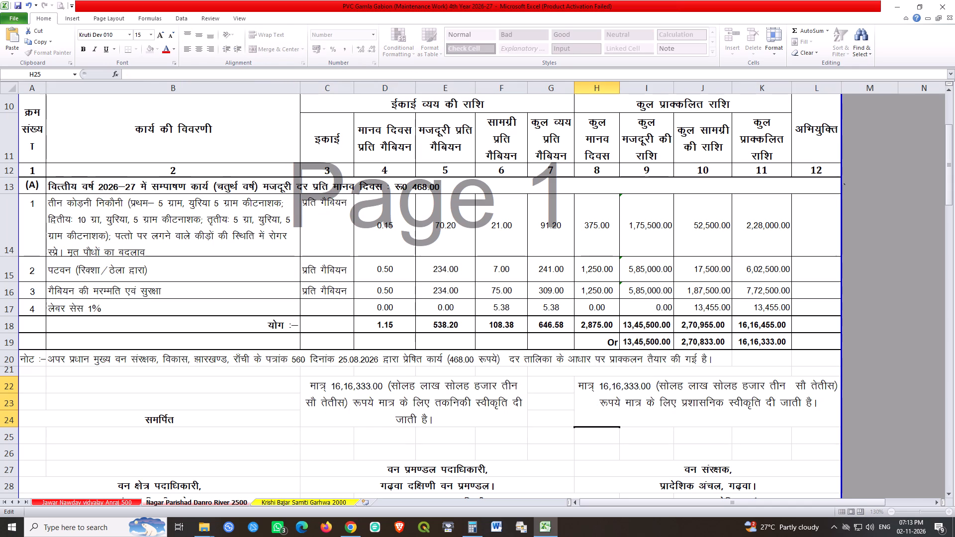
Save the workbook with the updated approval statements.
key("ctrl+s")
key("ctrl+s")
key("ctrl+s")
key("ctrl+s")
key("ctrl+s")
key("ctrl+s")
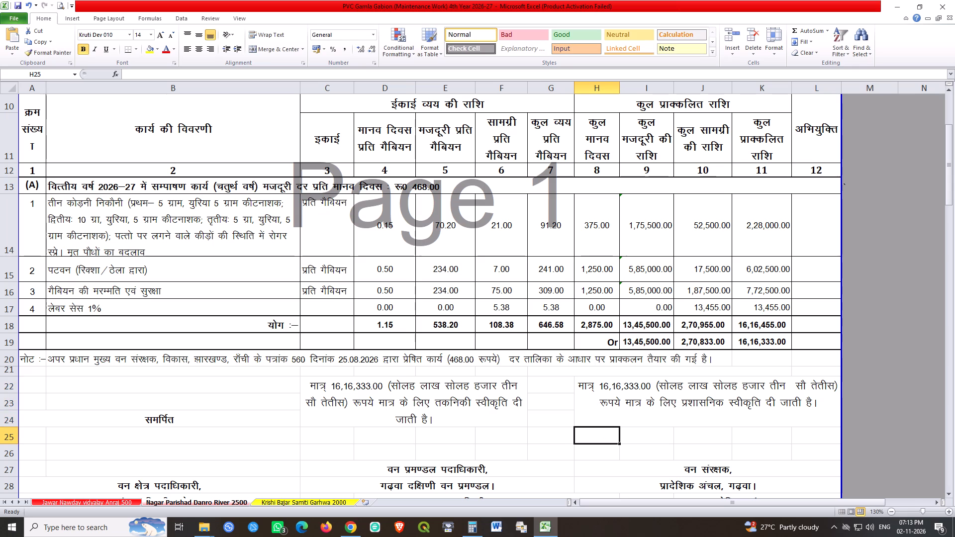
key("ctrl+s")
key("ctrl+s")
key("ctrl+s")
key("ctrl+s")
key("ctrl+s")
key("ctrl+s")
key("ctrl+s")
key("ctrl+s")
key("ctrl+s")
key("ctrl+s")
key("ctrl+s")
key("ctrl+s")
key("ctrl+s")
key("ctrl+s")
triple_click(16, 3)
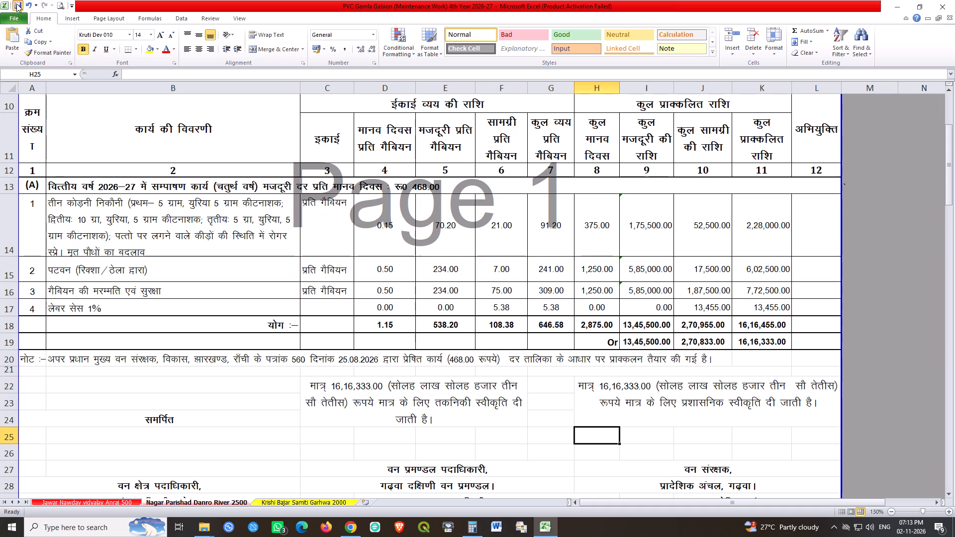
left_click(16, 3)
Check the Nagar Parishad Danro River 2500 sheet's layout in the print preview.
left_click(62, 6)
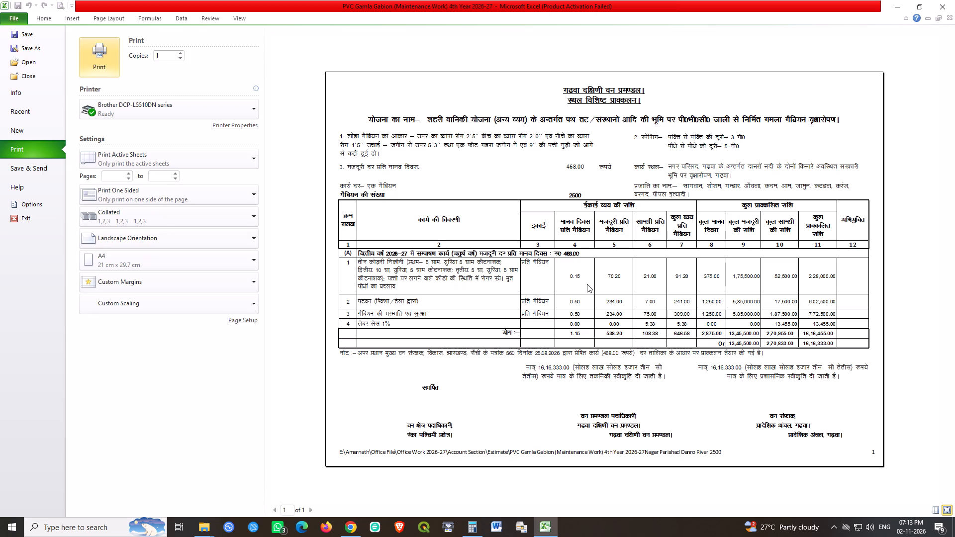
scroll(561, 288, "down", 9)
key("Escape")
Delete the duplicate signature lines गढ़वा दक्षिणी वन प्रमण्डल and प्रादेशिक अंचल, गढ़वा from row 29.
scroll(397, 313, "down", 3)
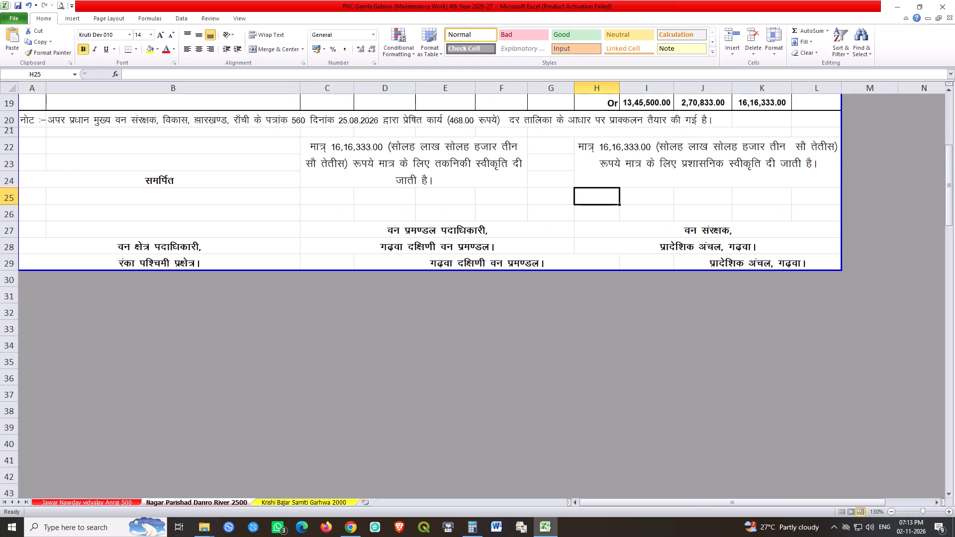
left_click(477, 267)
left_click_drag(559, 262, 691, 262)
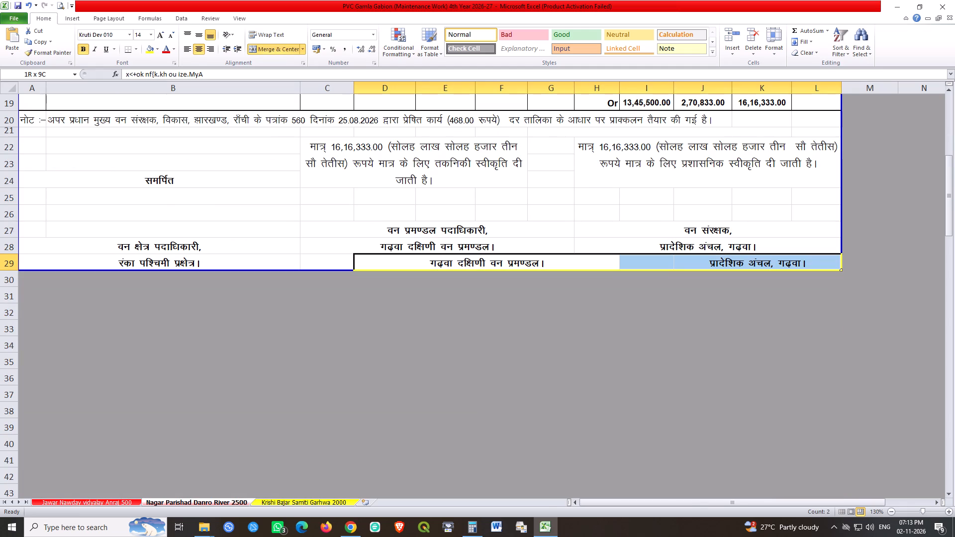
left_click_drag(691, 262, 702, 262)
key("Delete")
left_click(560, 310)
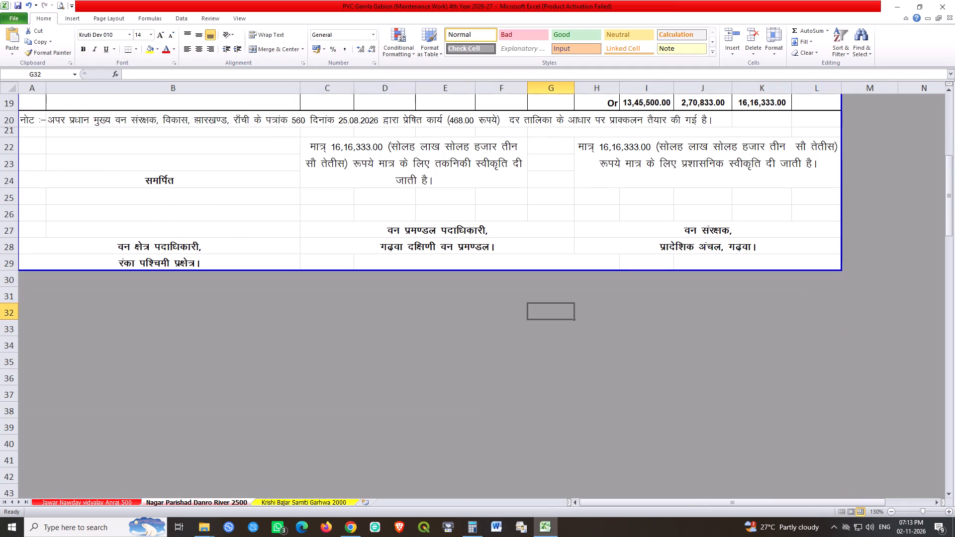
Unmerge the emptied cells in C29:L29.
left_click_drag(365, 261, 745, 247)
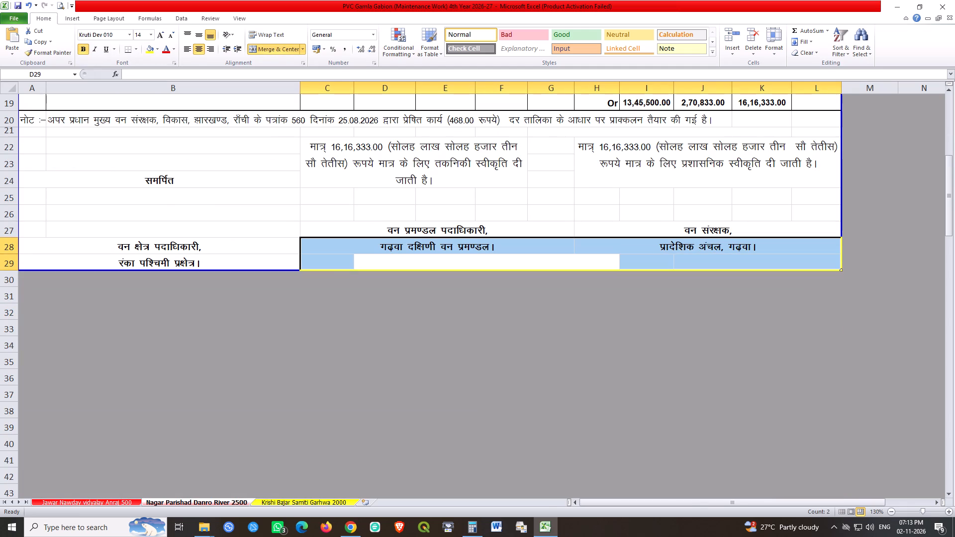
key("shift+Down")
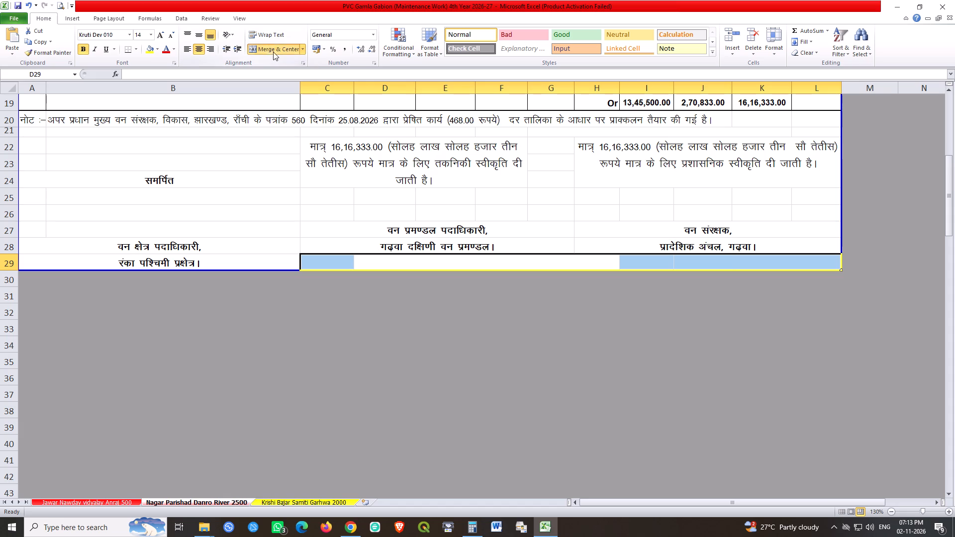
left_click(273, 52)
left_click(568, 207)
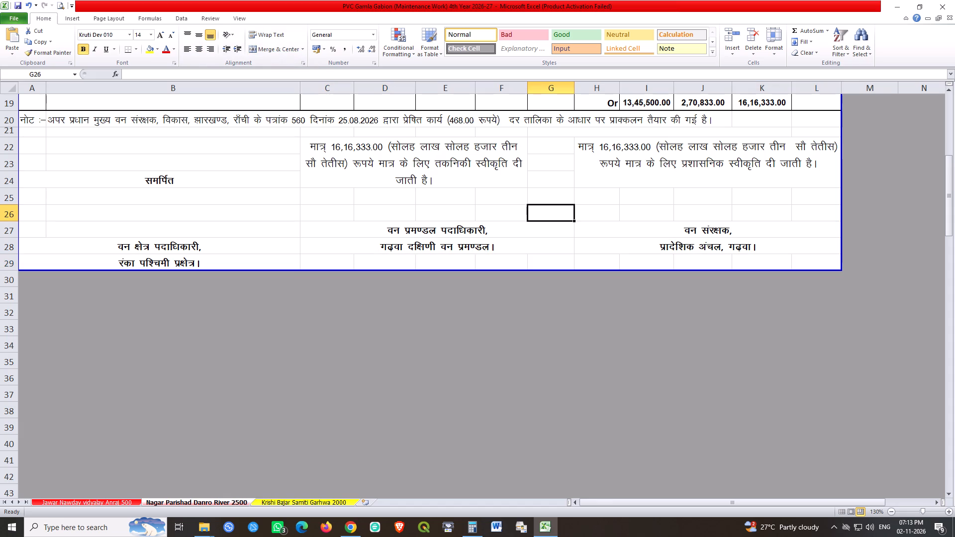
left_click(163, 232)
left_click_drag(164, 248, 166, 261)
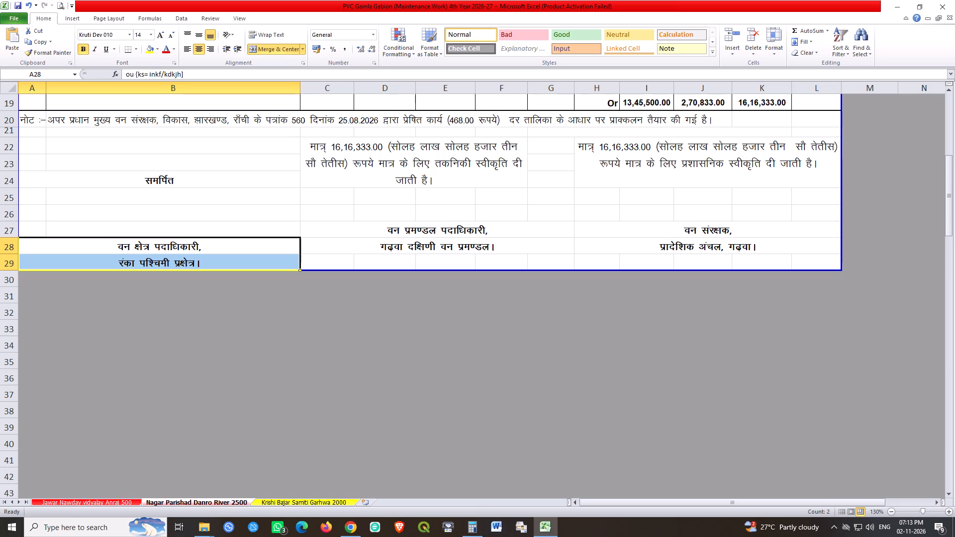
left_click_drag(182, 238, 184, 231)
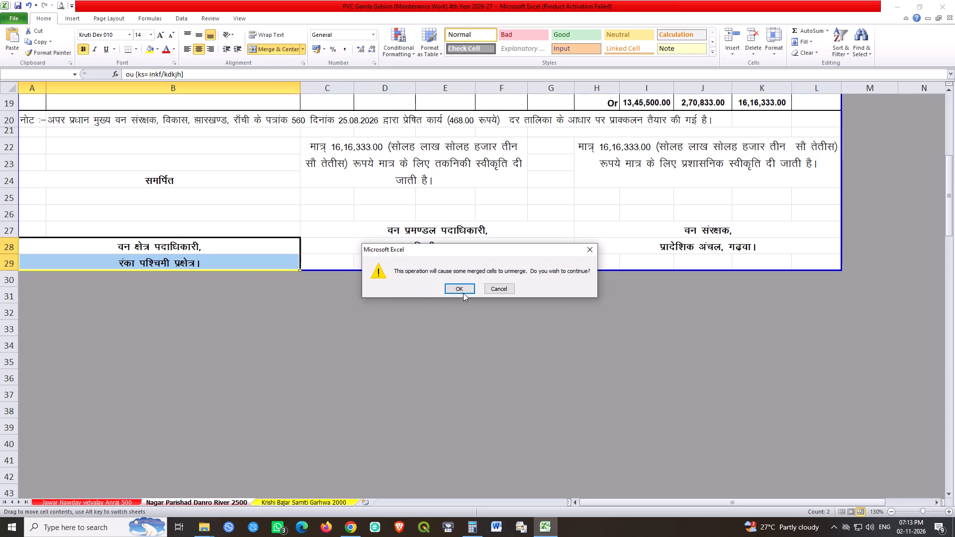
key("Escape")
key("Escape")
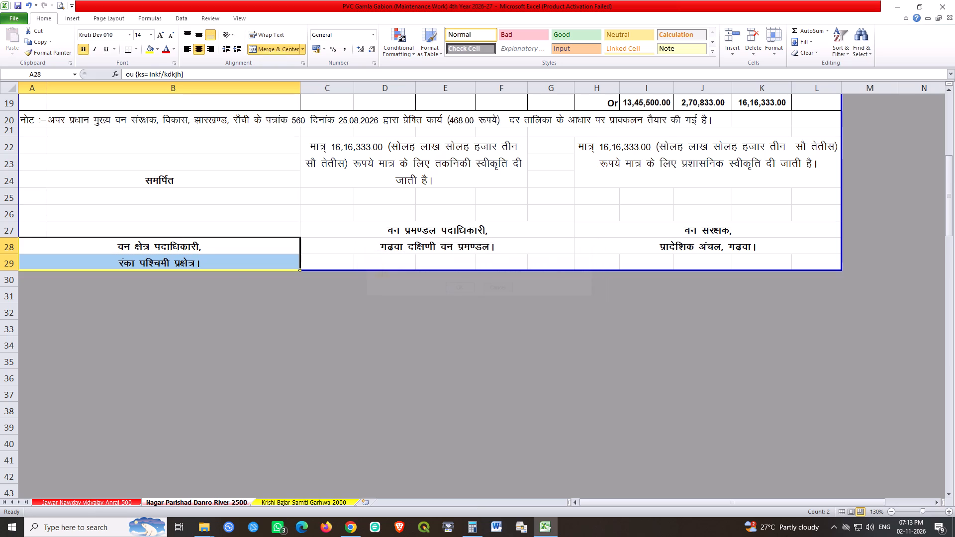
Merge A27:B27 and copy the range officer signature lines from A28:B29 to start one row higher at A27.
left_click_drag(40, 228, 129, 228)
left_click(283, 44)
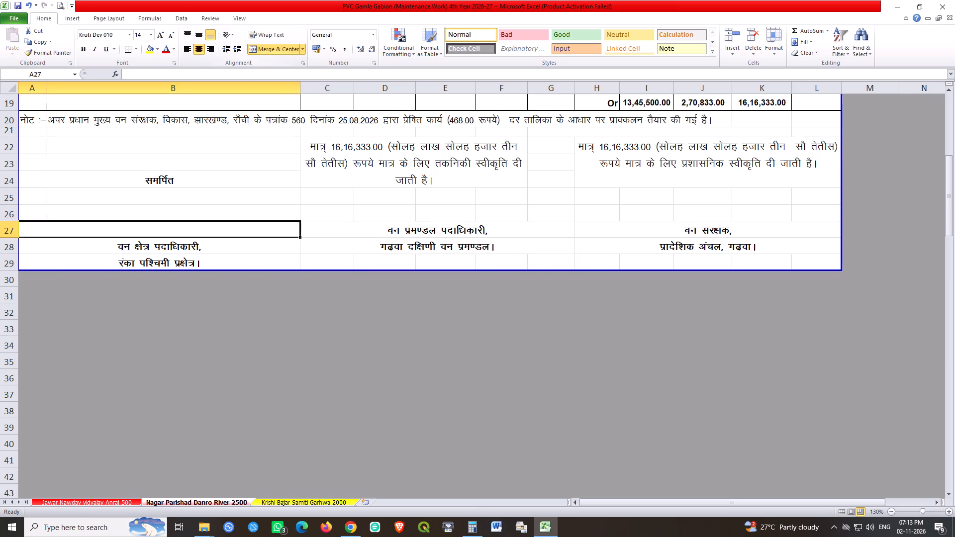
left_click_drag(165, 252, 168, 259)
key("ctrl+c")
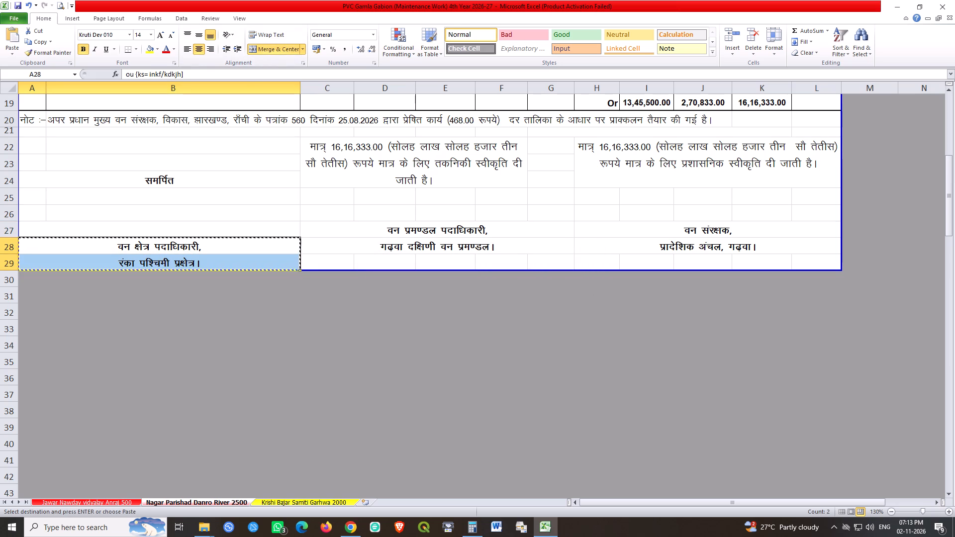
left_click(184, 230)
key("Return")
Delete the whole of row 29, which holds the leftover रंका पश्चिमी प्रक्षेत्र line.
left_click(5, 262)
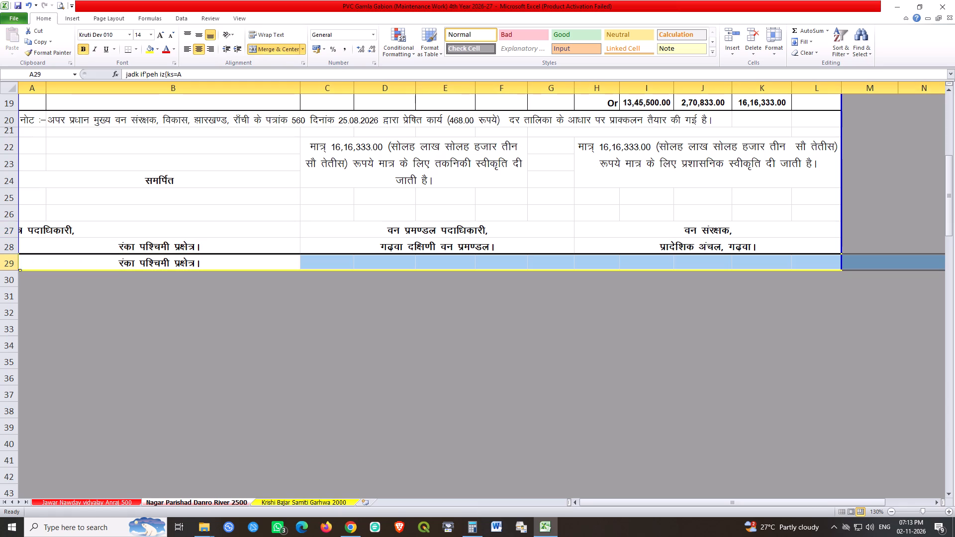
key("ctrl+minus")
Merge and center A27:B27 so the वन क्षेत्र पदाधिकारी title sits centred above its range line.
left_click_drag(33, 228, 144, 227)
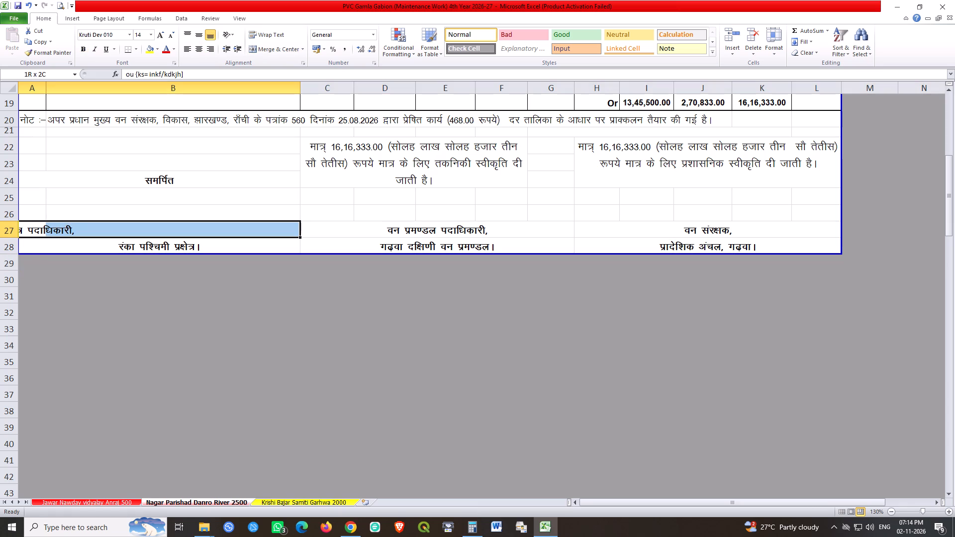
left_click_drag(144, 227, 149, 227)
left_click(274, 51)
left_click(204, 275)
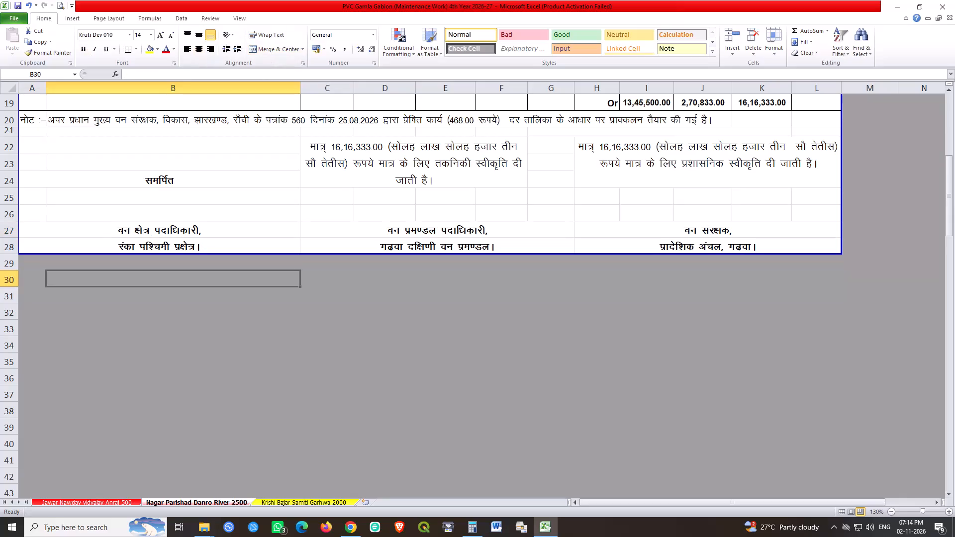
Save the workbook with the realigned signature block.
key("ctrl+s")
key("ctrl+s")
key("ctrl+s")
key("ctrl+s")
key("ctrl+s")
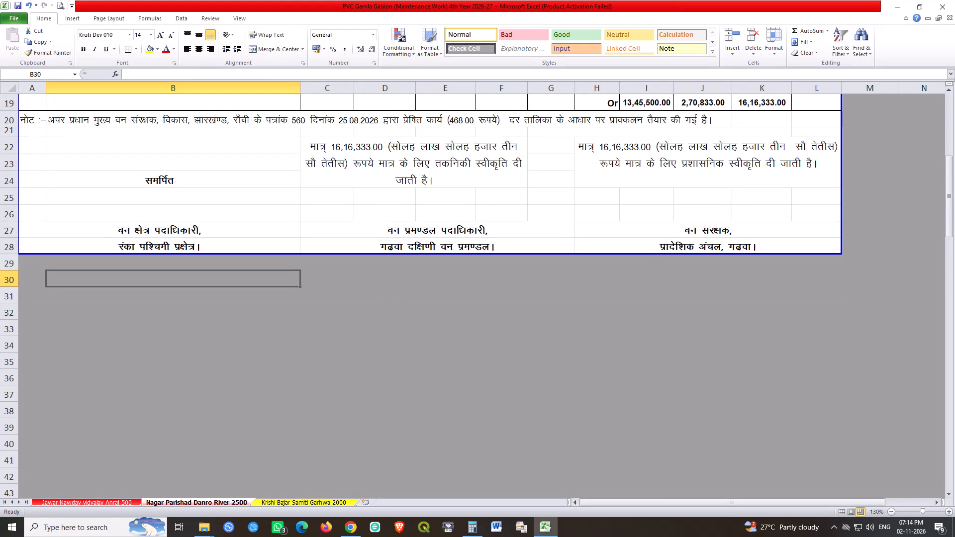
scroll(395, 307, "up", 3)
scroll(395, 307, "down", 1)
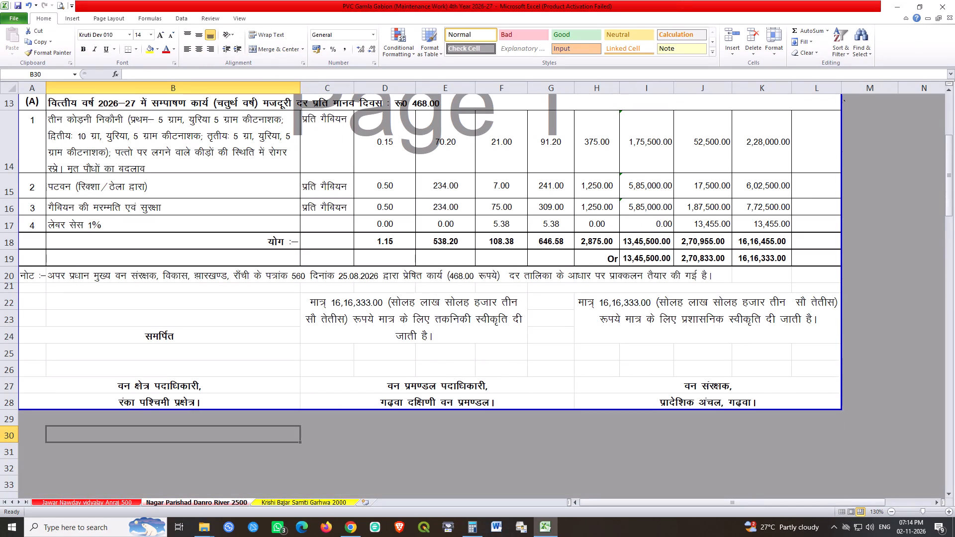
key("ctrl+s")
Print one copy of the Nagar Parishad Danro River 2500 estimate and save the workbook.
key("ctrl+F2")
scroll(455, 382, "down", 20)
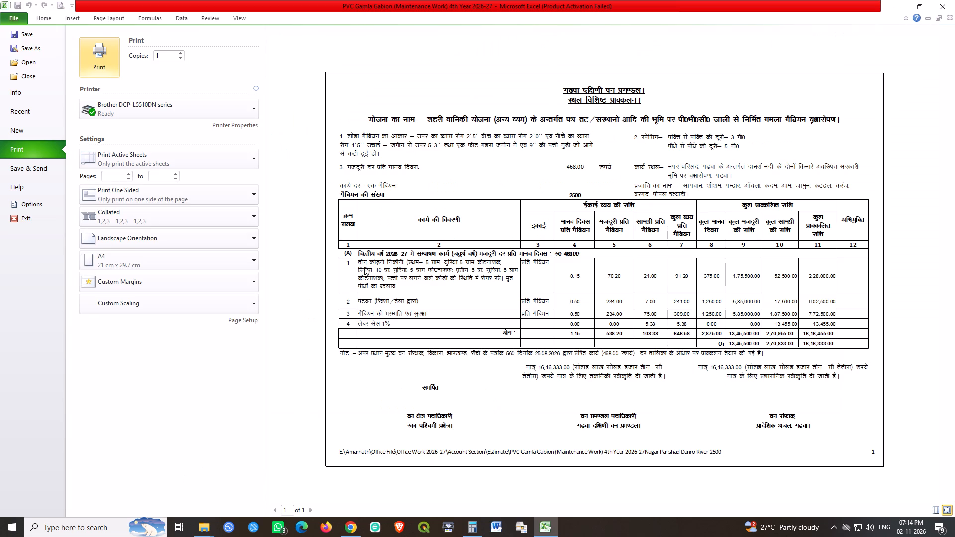
left_click(101, 63)
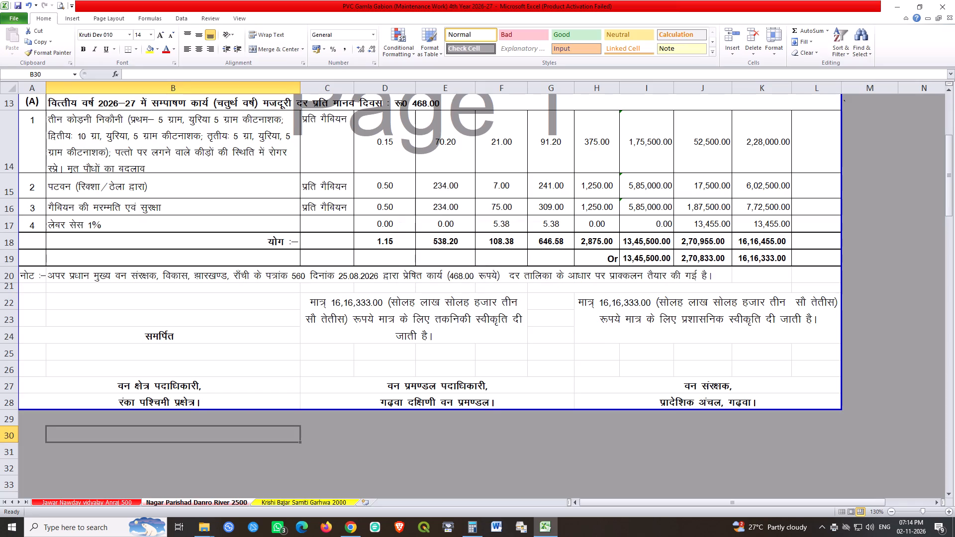
key("ctrl+s")
key("ctrl+s")
key("ctrl+s")
On the Jawar Nawday vidyalay Anraj 500 sheet, change the technical approval figure in C22 to 3,23,267.00.
left_click(112, 506)
left_click(303, 386)
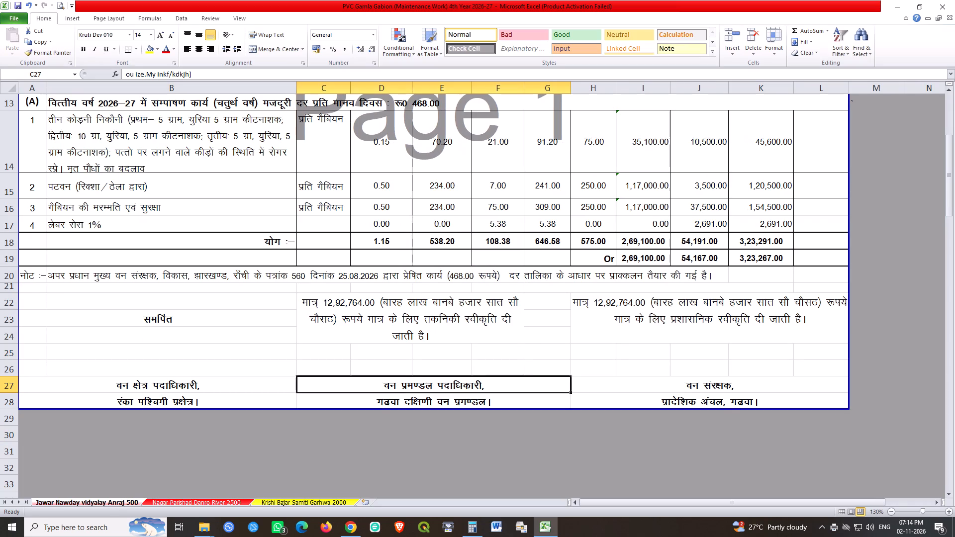
left_click(578, 362)
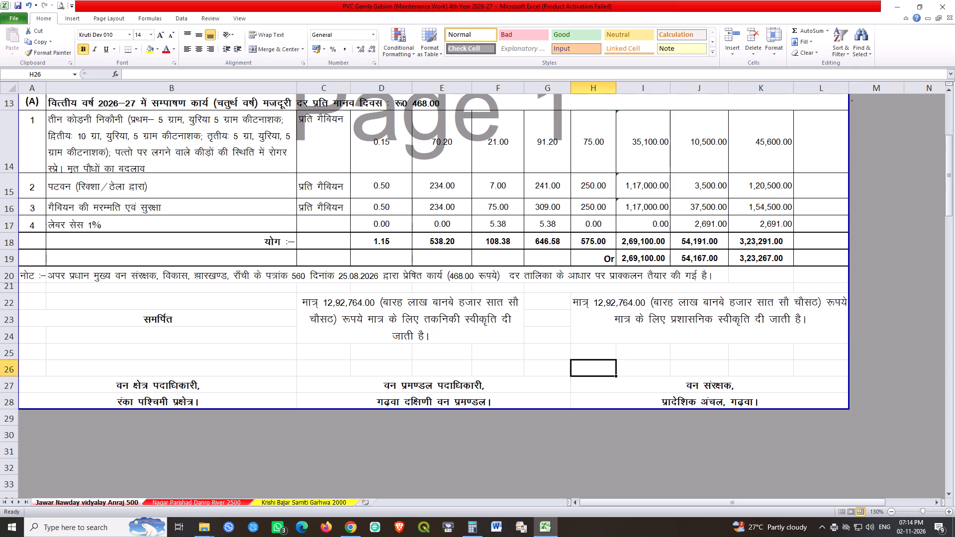
left_click(750, 261)
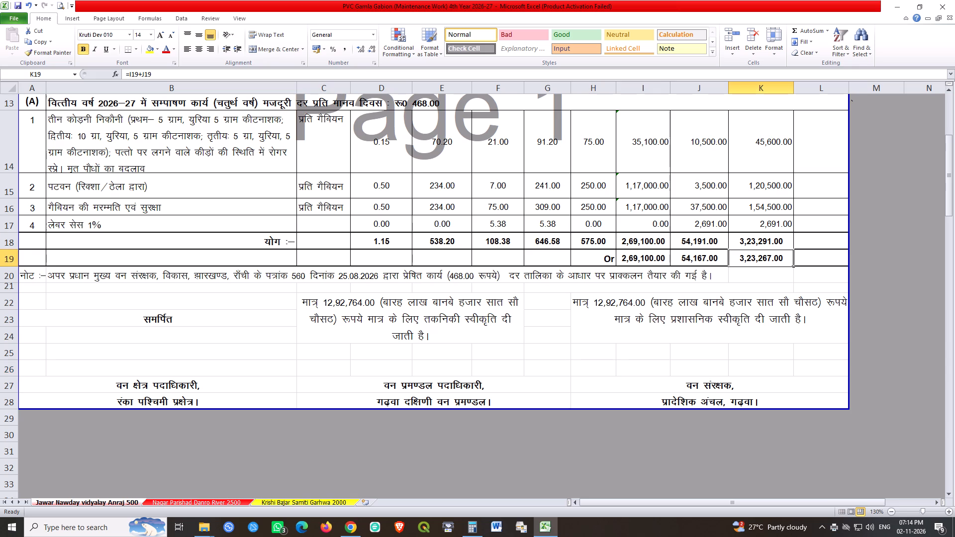
double_click(326, 312)
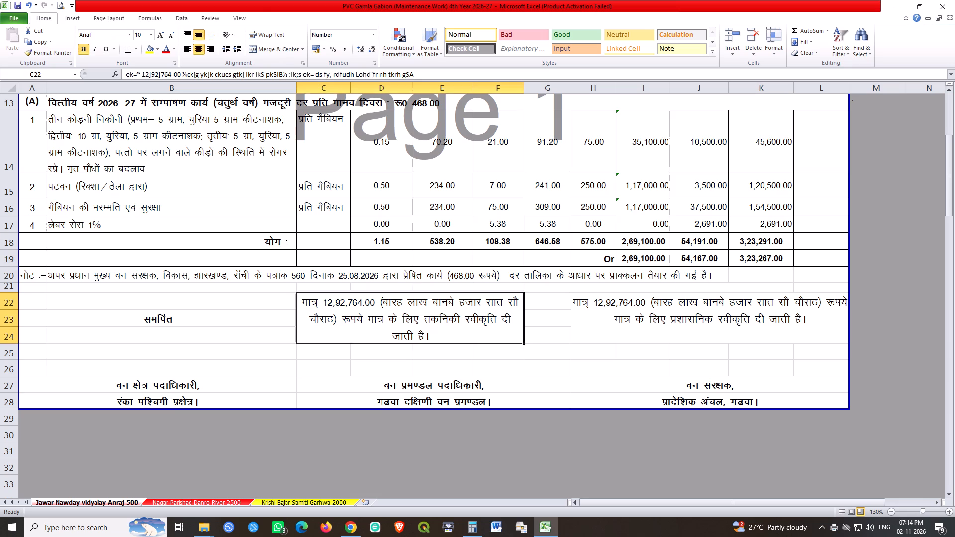
left_click(328, 303)
key("Left")
key("shift+Right")
key("shift+Right")
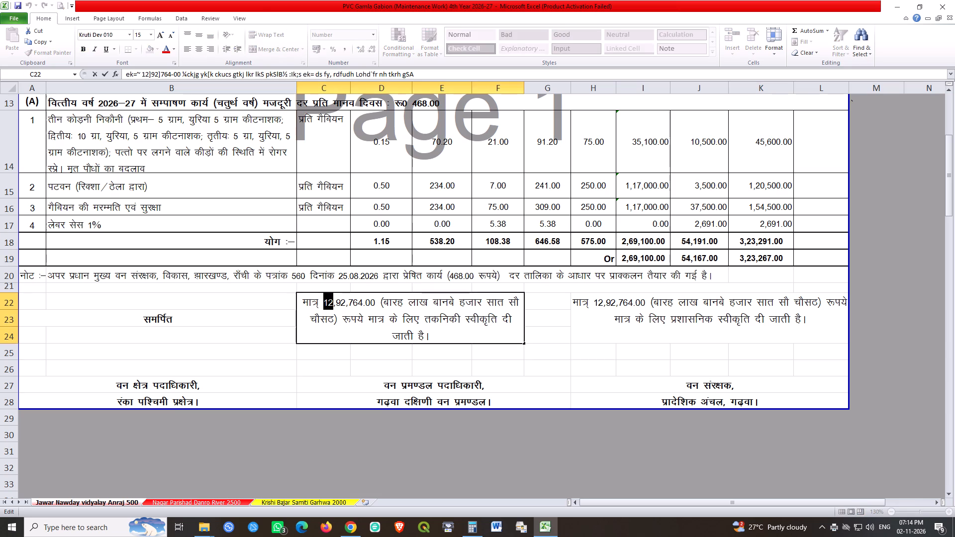
key("3")
key("Right")
key("Right")
key("Left")
key("shift+Right")
key("shift+Right")
type("23")
key("Right")
key("shift+Right")
key("shift+Right")
key("shift+Right")
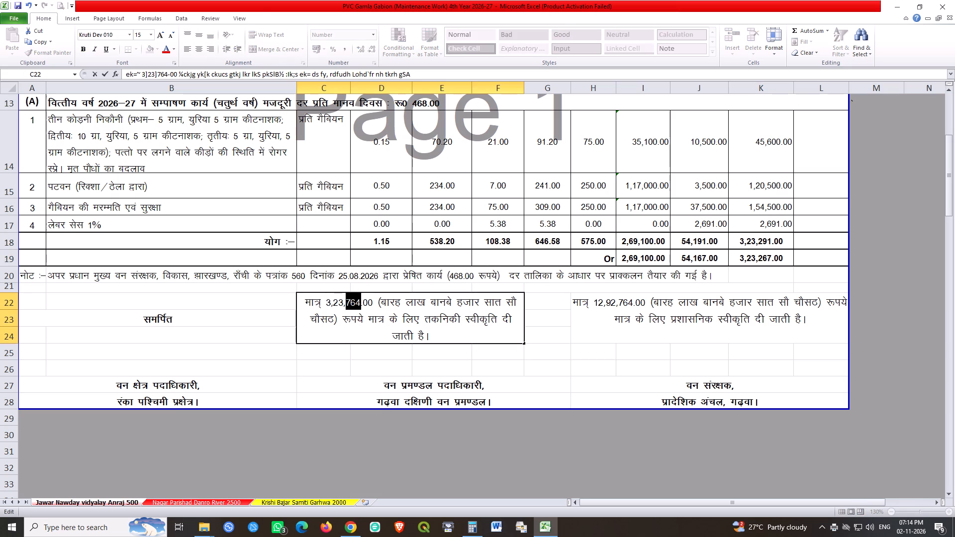
type("267")
Change the lakh and thousand number words in C22's bracketed amount to तीन and तेईस.
key("Right")
key("Right")
key("Right")
key("Right")
key("Right")
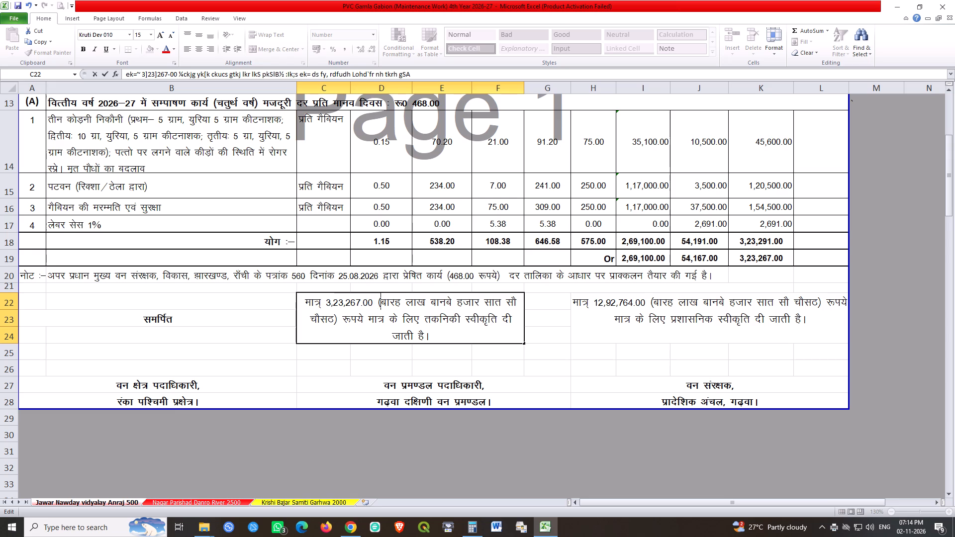
key("ctrl+shift+Right")
key("shift+Left")
type("rhu")
key("Right")
key("Right")
key("Right")
key("Right")
key("Right")
key("Right")
key("shift+Right")
key("shift+Right")
key("shift+Right")
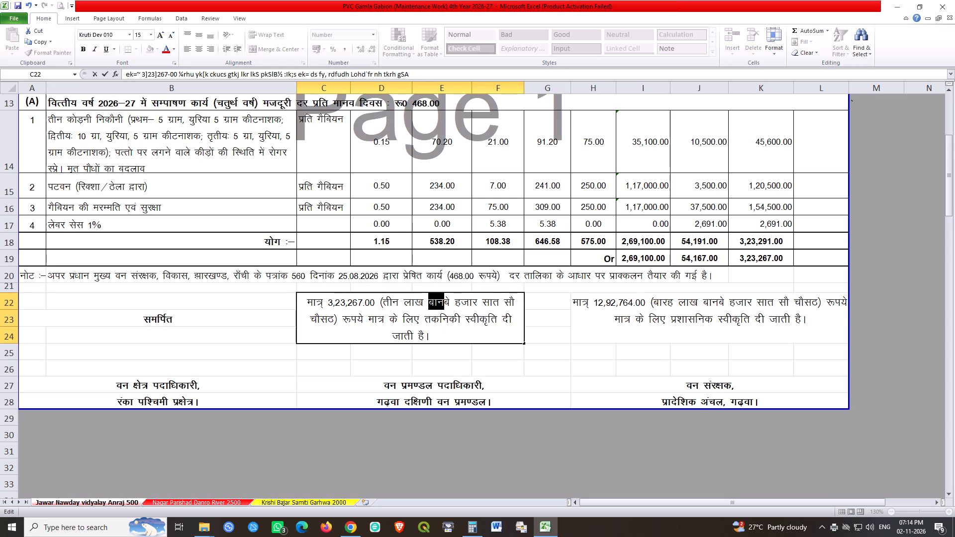
key("shift+Right")
type("rsbZl")
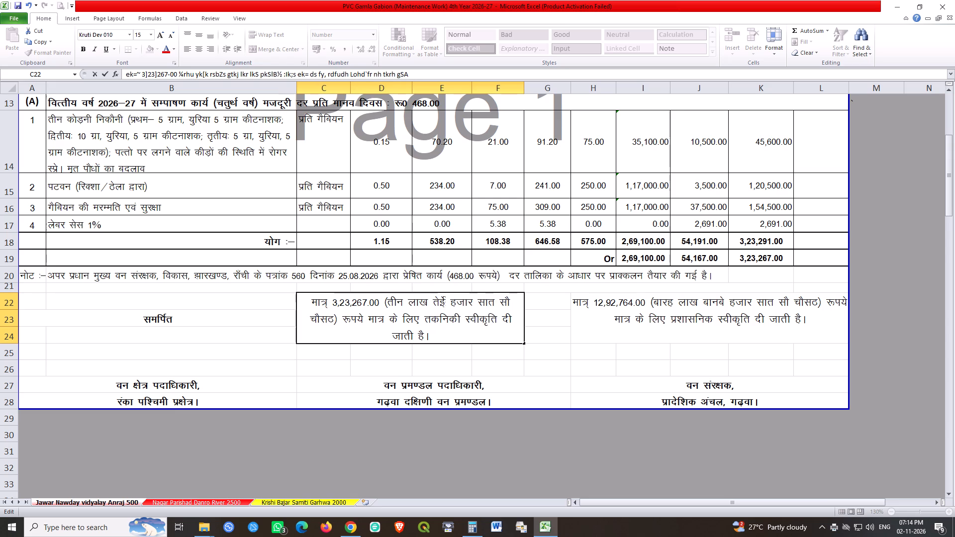
key("Delete")
Change the remaining number words in C22's bracketed amount to दो सौ सरसट.
key("Right")
key("Right")
key("Right")
key("Right")
key("Right")
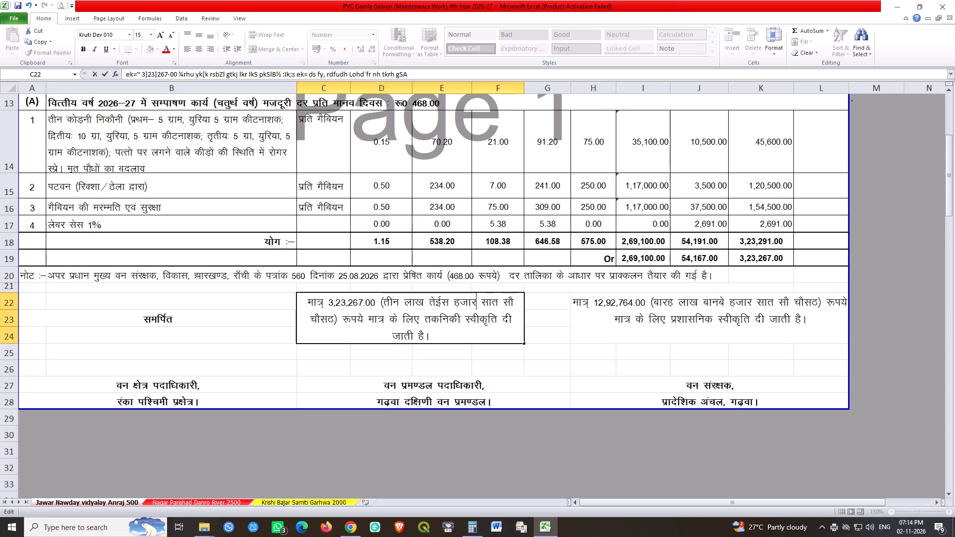
key("Right")
key("shift+Right")
key("shift+Right")
key("shift+Right")
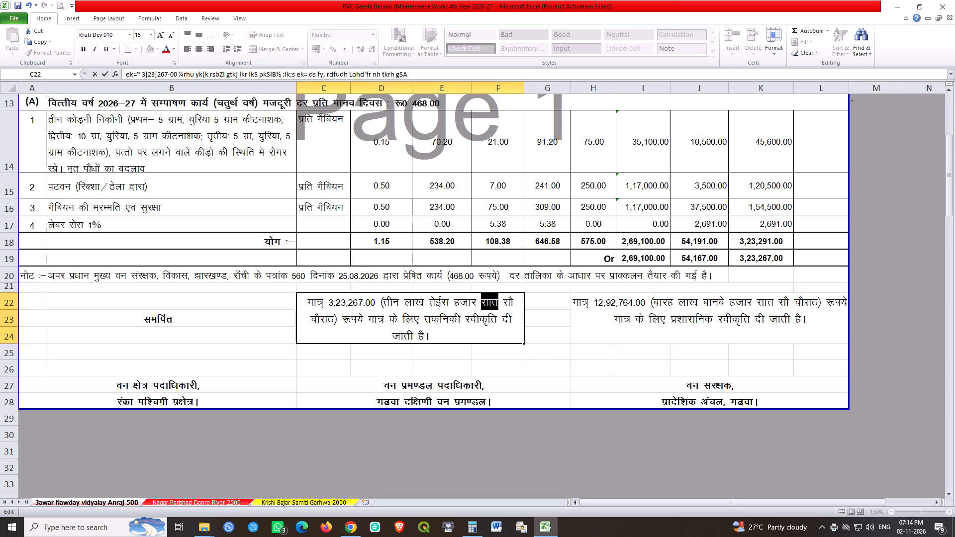
type("nks")
key("Right")
key("Right")
key("Right")
key("Right")
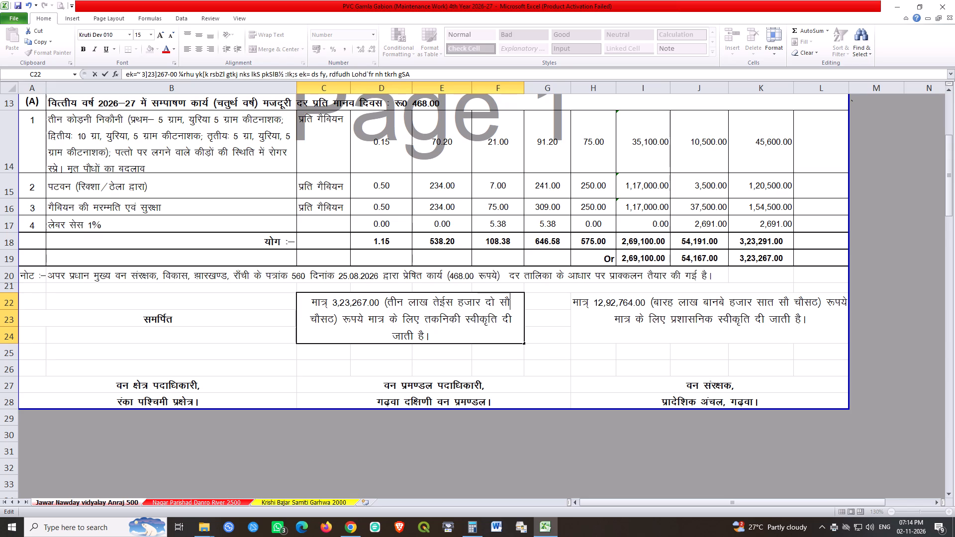
key("Right")
key("shift+Right")
key("shift+Right")
key("shift+Right")
key("shift+Right")
key("shift+Right")
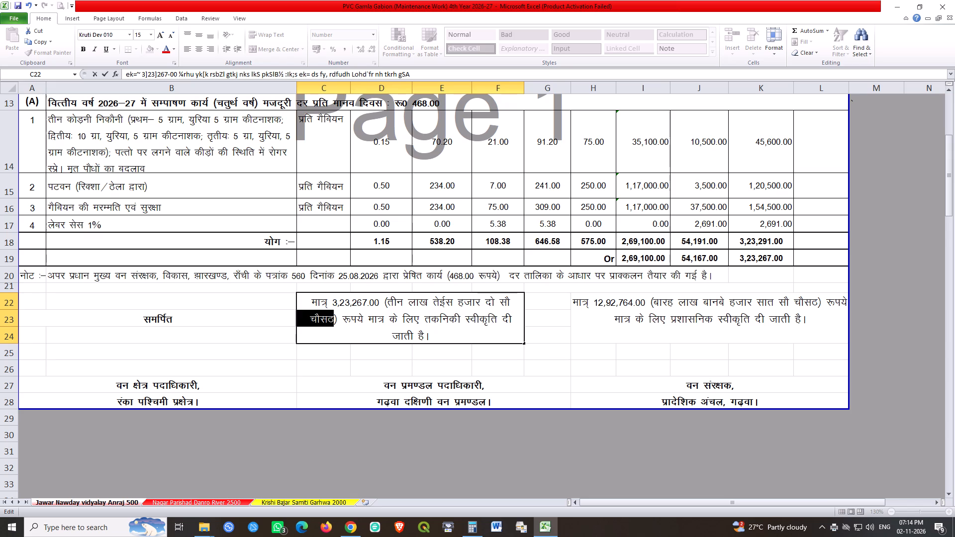
type("ljlB")
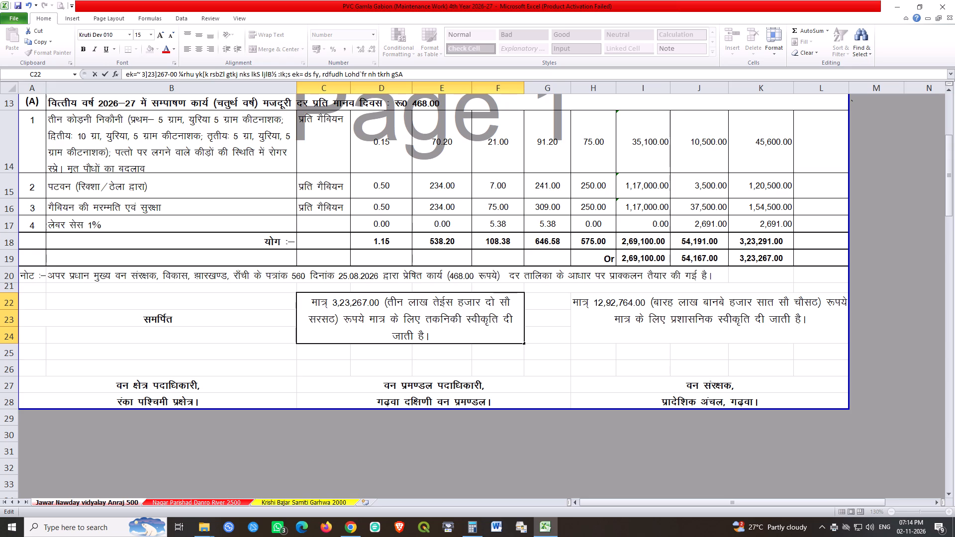
key("Return")
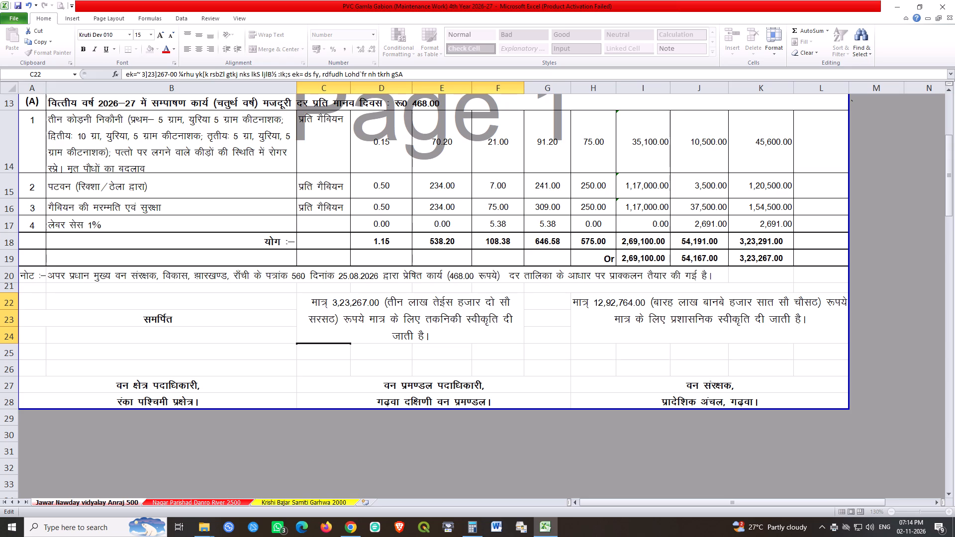
Copy the amount with its bracketed words from C22 over the old amount in the administrative approval text in H22.
double_click(344, 309)
left_click_drag(332, 301, 338, 312)
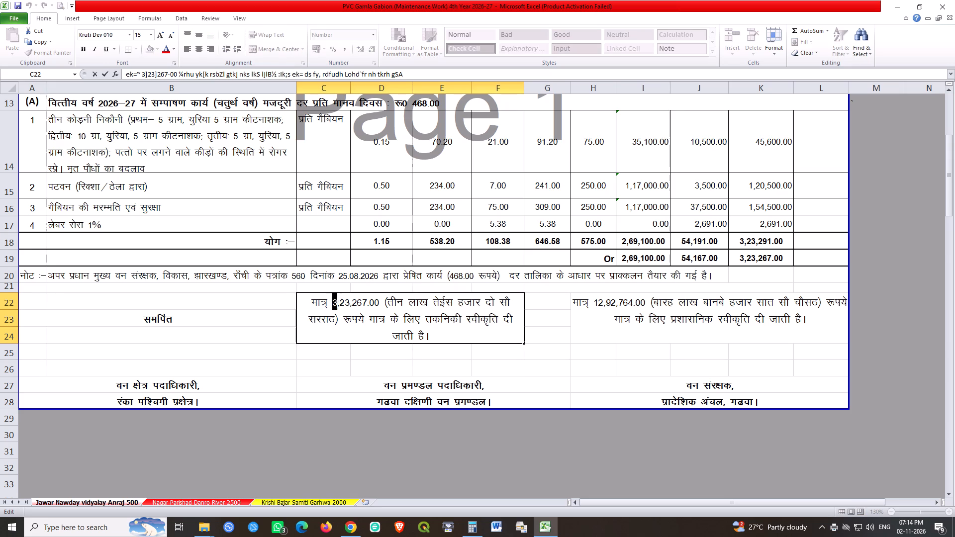
left_click_drag(338, 312, 339, 318)
key("ctrl+c")
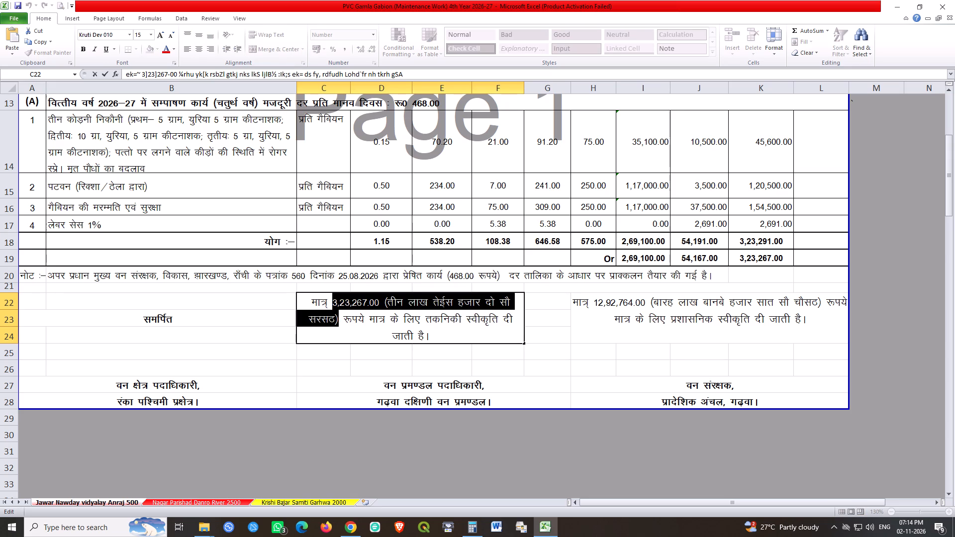
left_click(614, 308)
double_click(593, 301)
left_click_drag(593, 301, 822, 303)
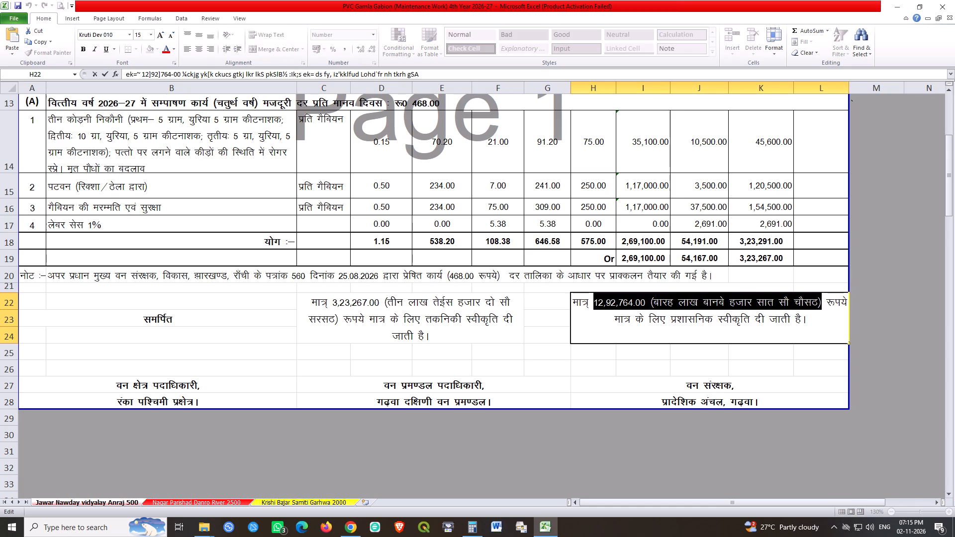
key("ctrl+v")
key("Return")
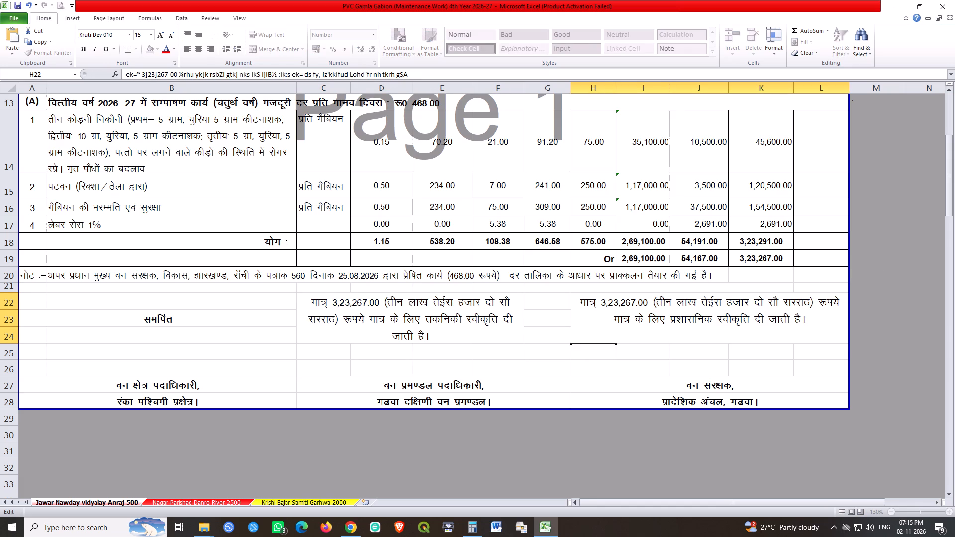
Save the workbook with the updated approval amounts.
key("ctrl+s")
key("ctrl+s")
key("ctrl+s")
key("ctrl+s")
key("ctrl+s")
key("ctrl+s")
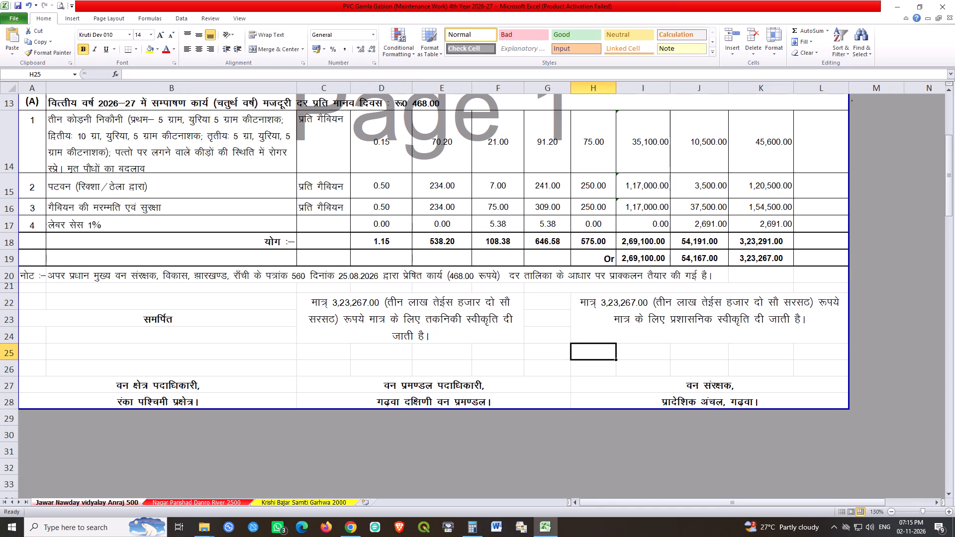
Print one copy of the Jawar Nawday vidyalay Anraj 500 estimate.
key("ctrl+F2")
scroll(579, 287, "down", 16)
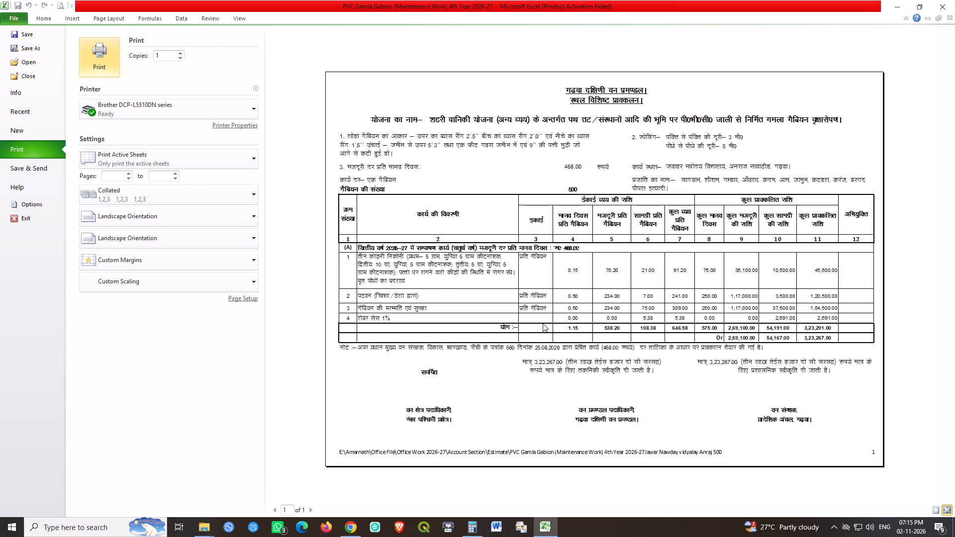
scroll(543, 323, "down", 8)
left_click(97, 62)
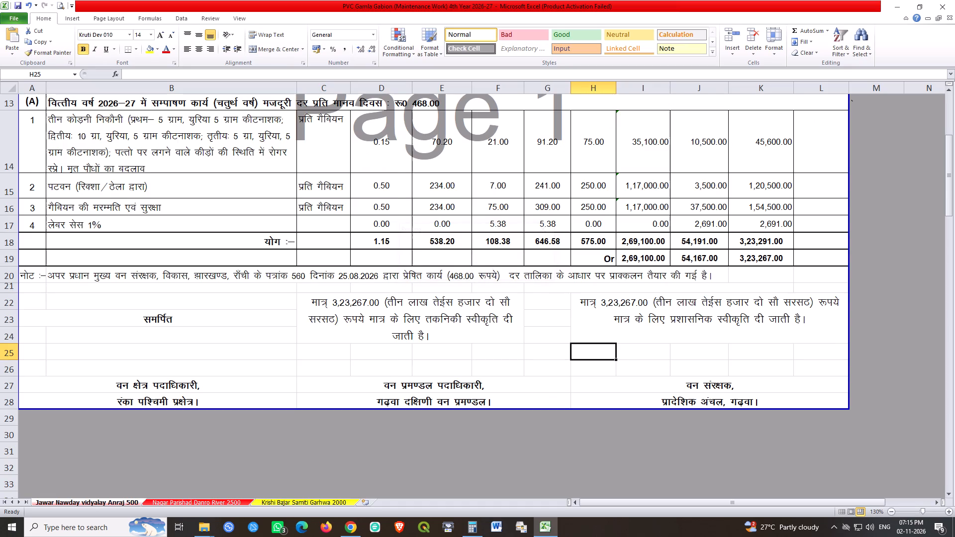
Save the workbook again after printing and close it.
key("ctrl+s")
key("ctrl+s")
key("ctrl+s")
key("ctrl+s")
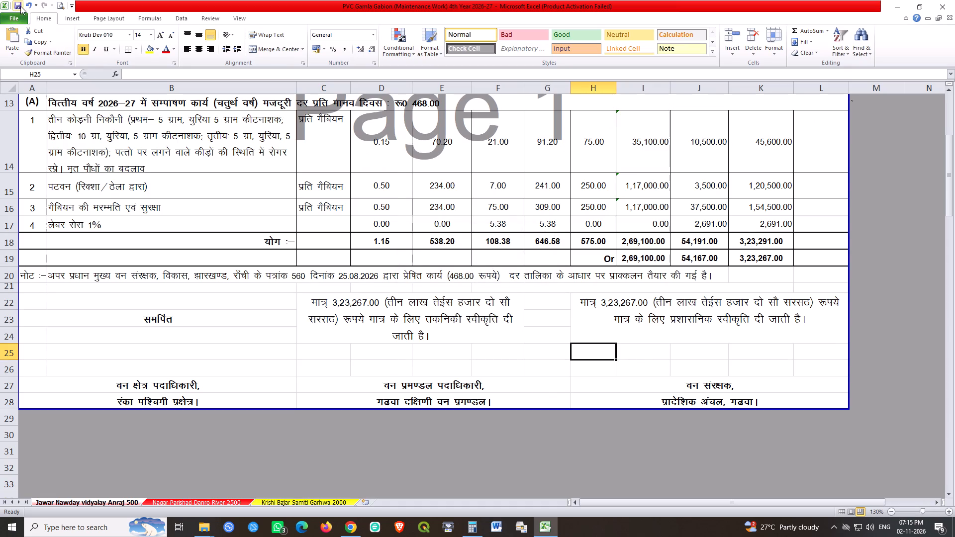
triple_click(19, 3)
left_click(19, 3)
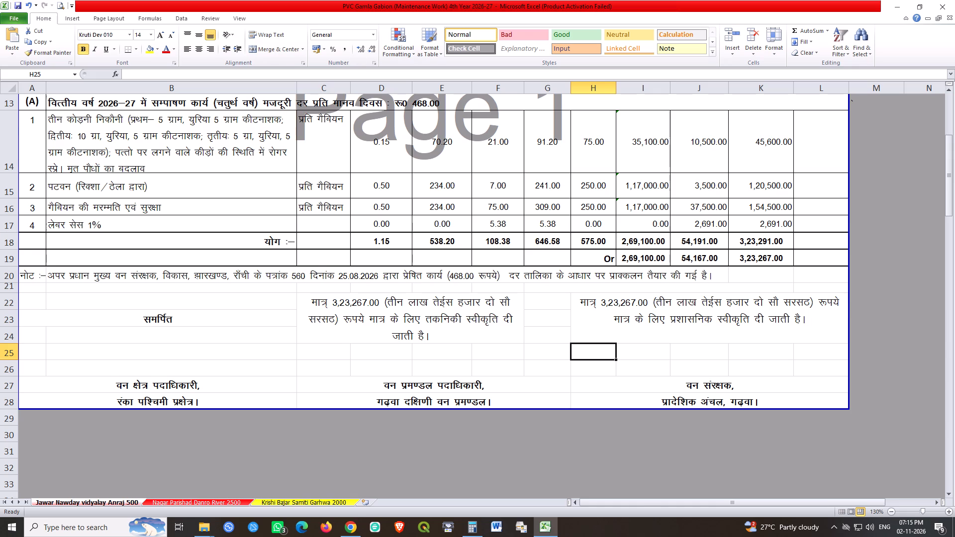
scroll(663, 237, "up", 15)
key("ctrl+s")
key("ctrl+s")
key("ctrl+s")
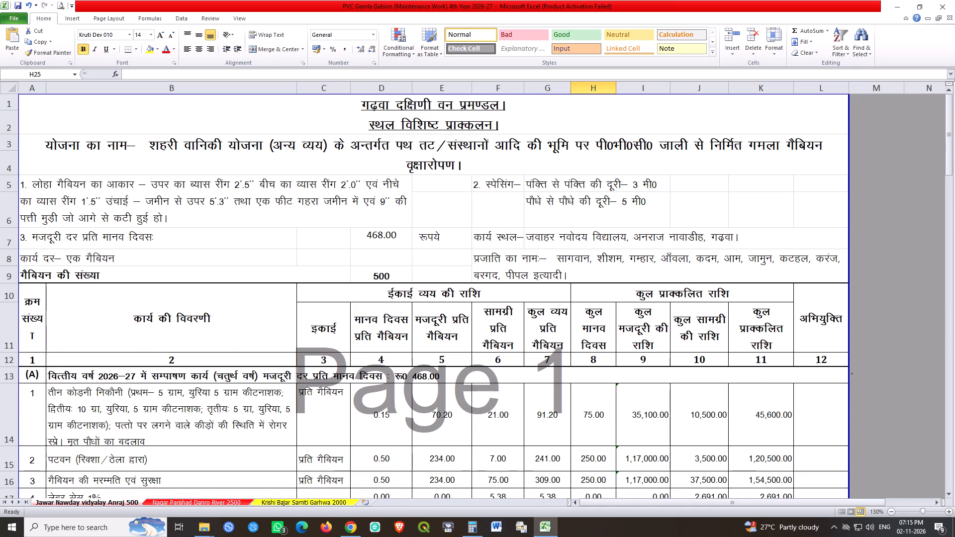
left_click(954, 0)
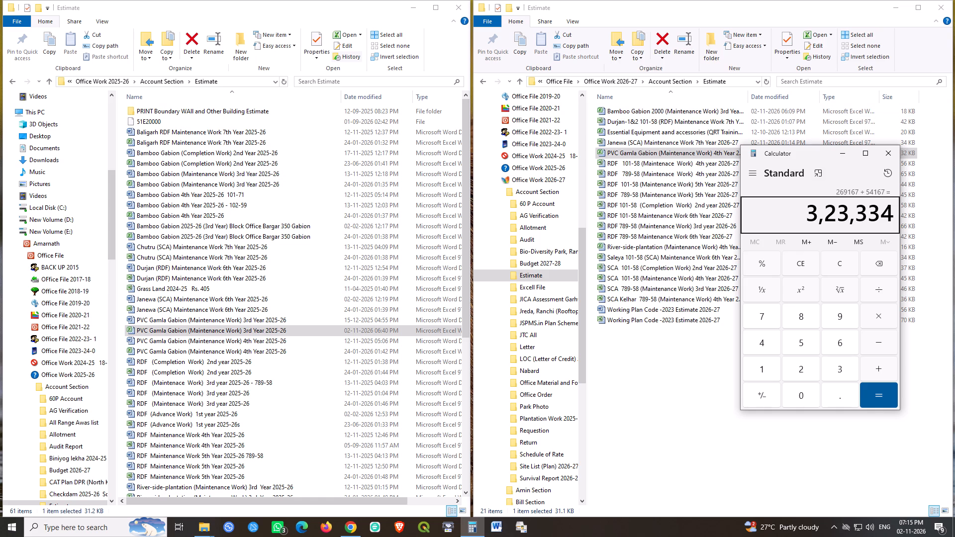
Close both Estimate folder windows, for 2026-27 and 2025-26.
left_click(923, 10)
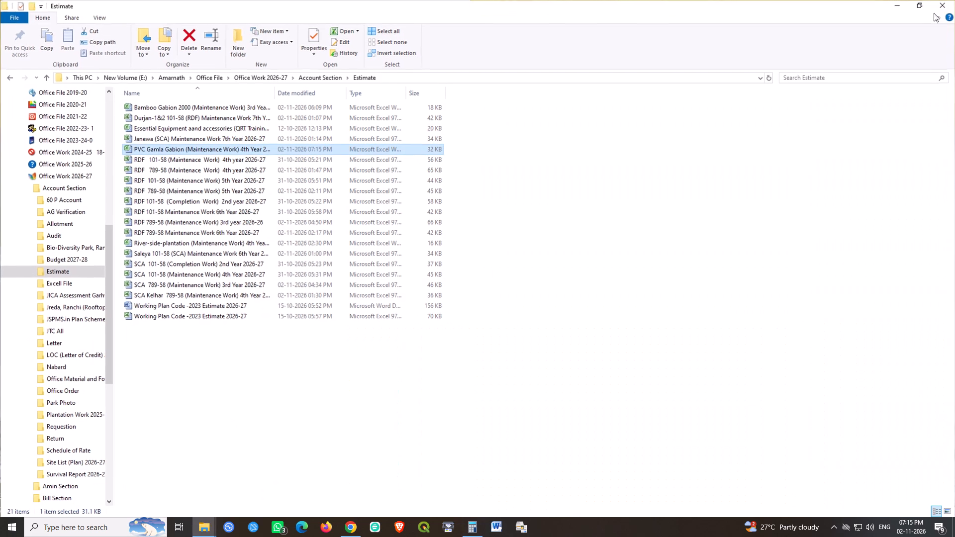
left_click(940, 6)
left_click(437, 11)
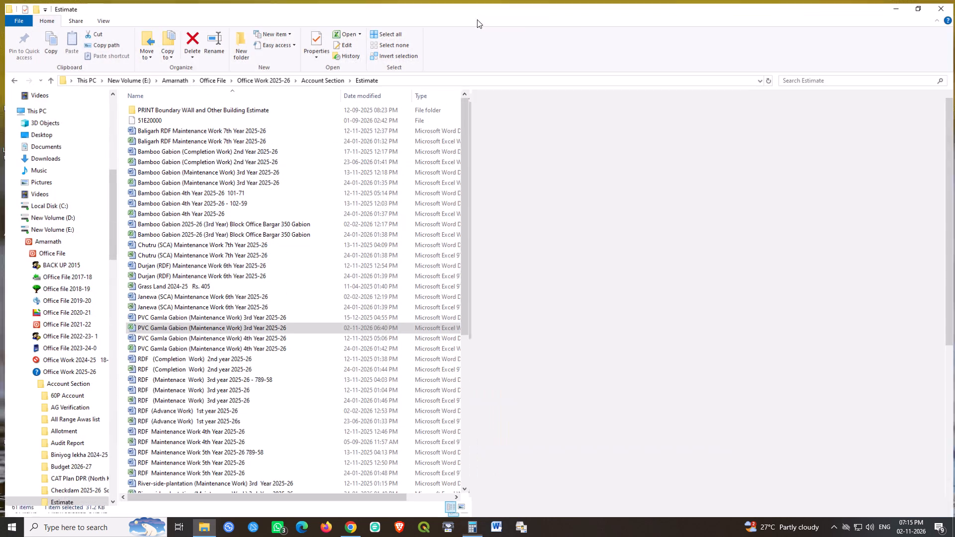
left_click(954, 0)
In Calculator, clear the previous sum, add 1616666 and 323334, and close the calculator.
left_click_drag(819, 152, 689, 142)
key("Escape")
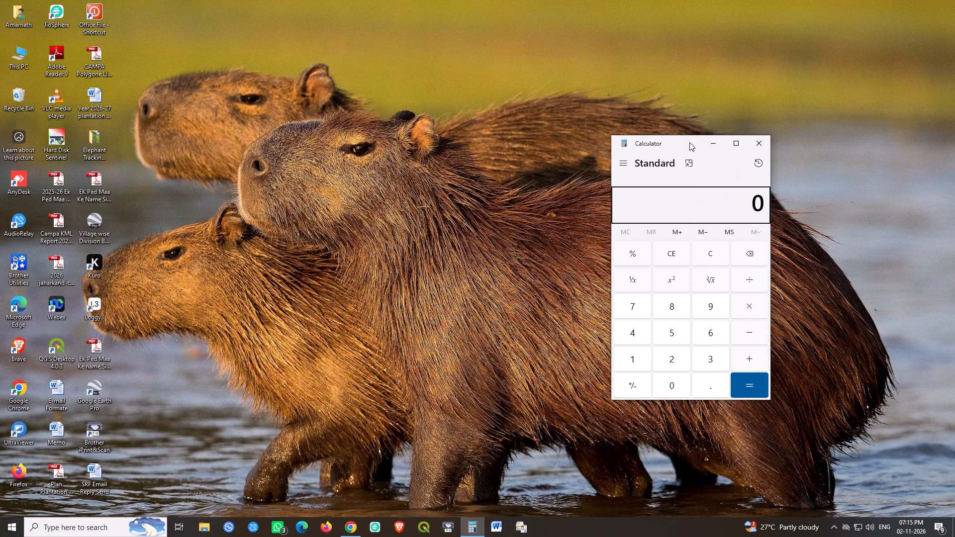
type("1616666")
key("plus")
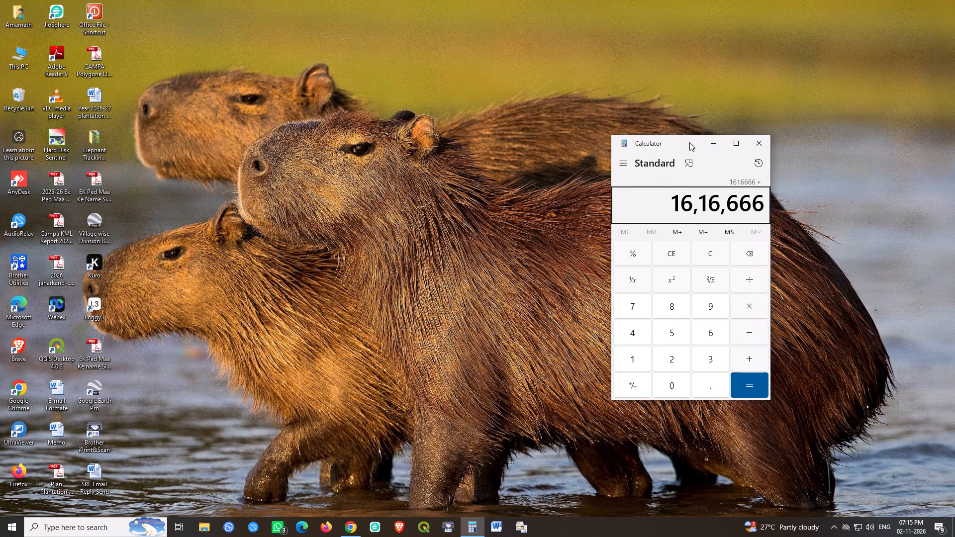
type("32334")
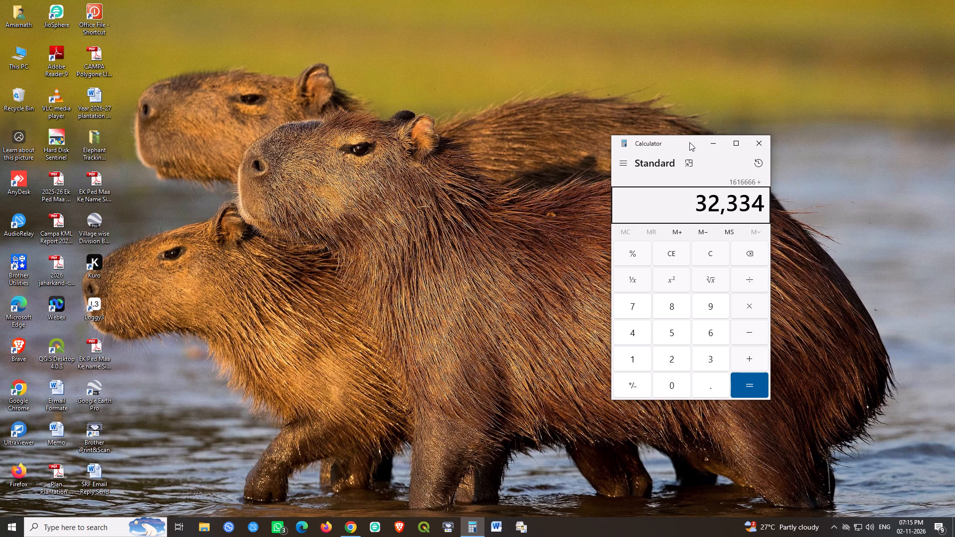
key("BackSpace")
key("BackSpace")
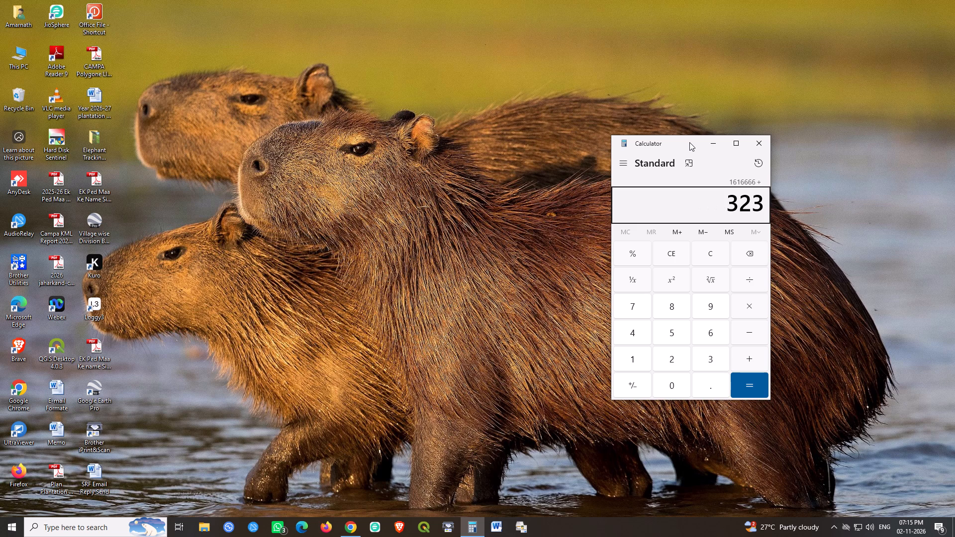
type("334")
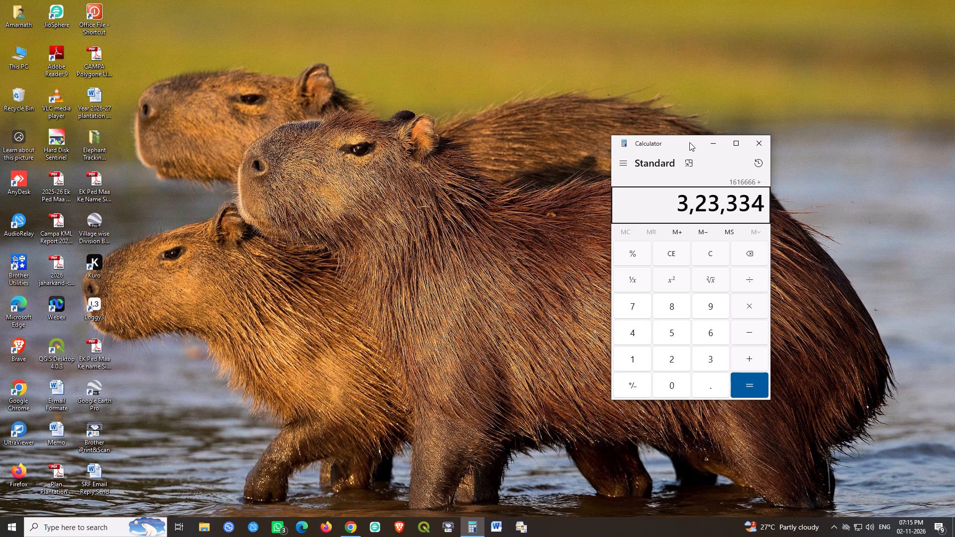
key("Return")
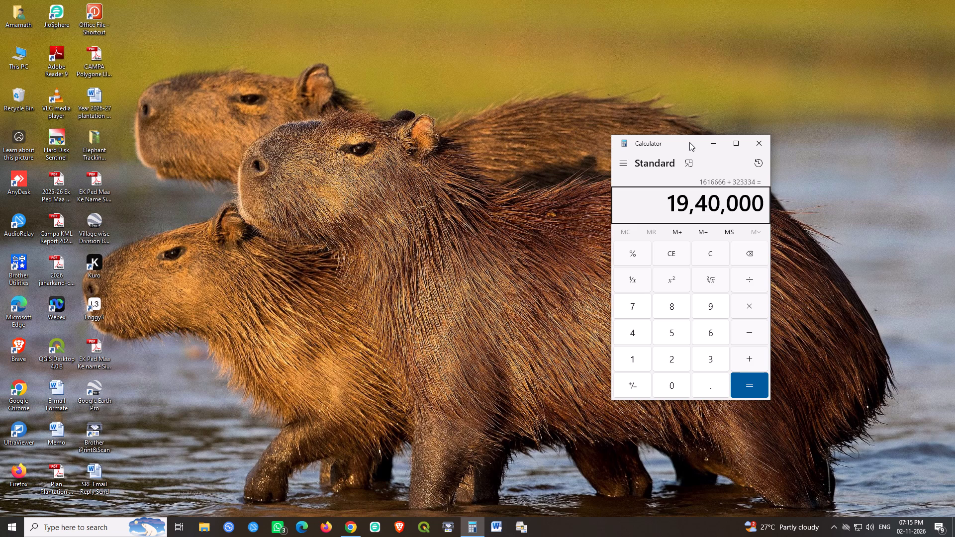
left_click(762, 143)
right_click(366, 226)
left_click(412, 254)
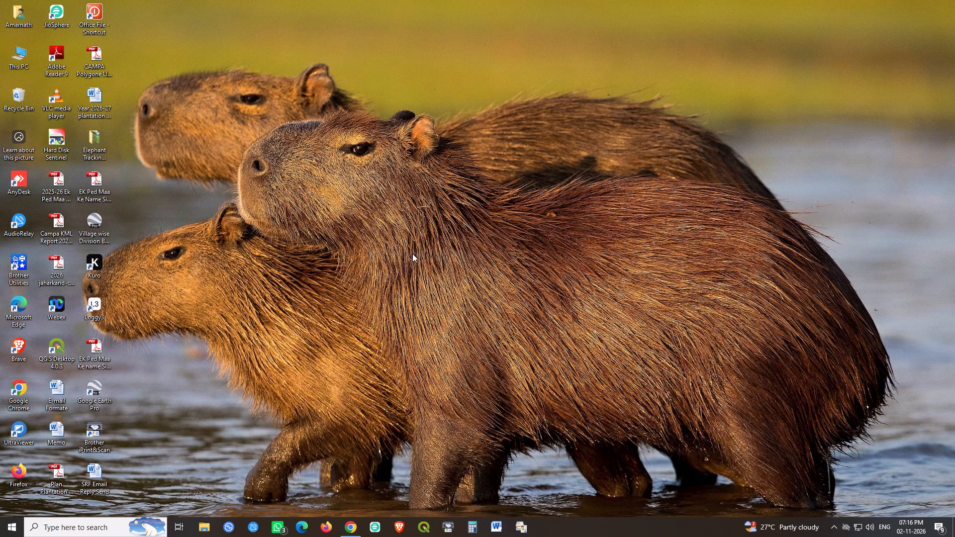